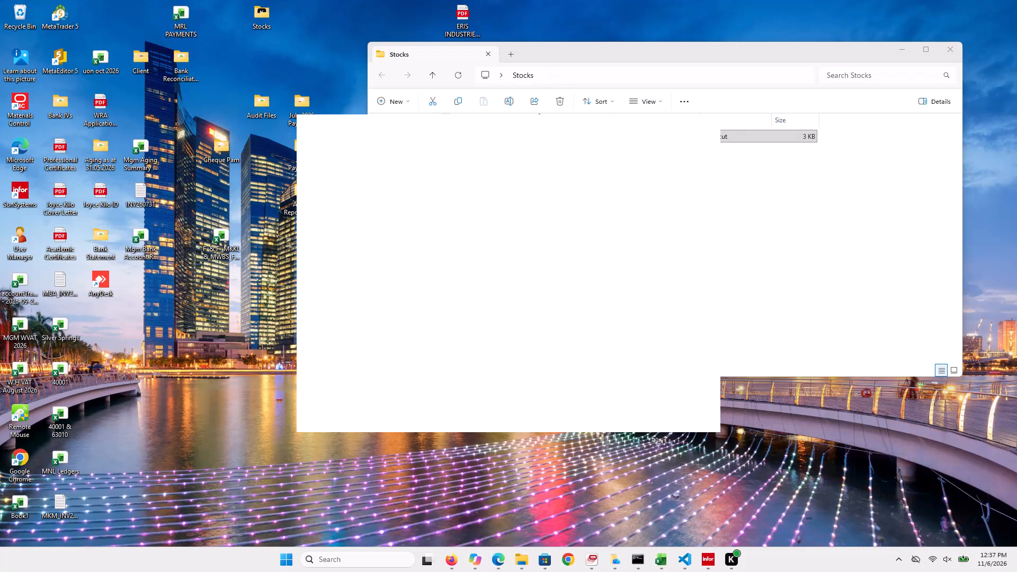
Switch to the MGM WVAT 2026 workbook in Excel and view the W.H VAT (June) sheet.
{"action": "left_click", "coordinate": [630, 64]}
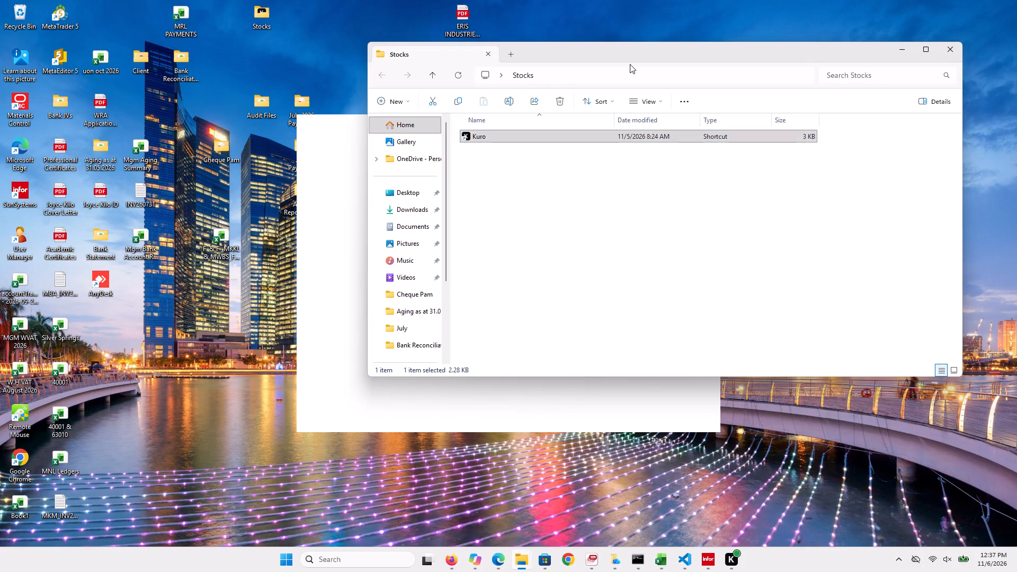
{"action": "left_click", "coordinate": [657, 558]}
{"action": "left_click", "coordinate": [552, 501]}
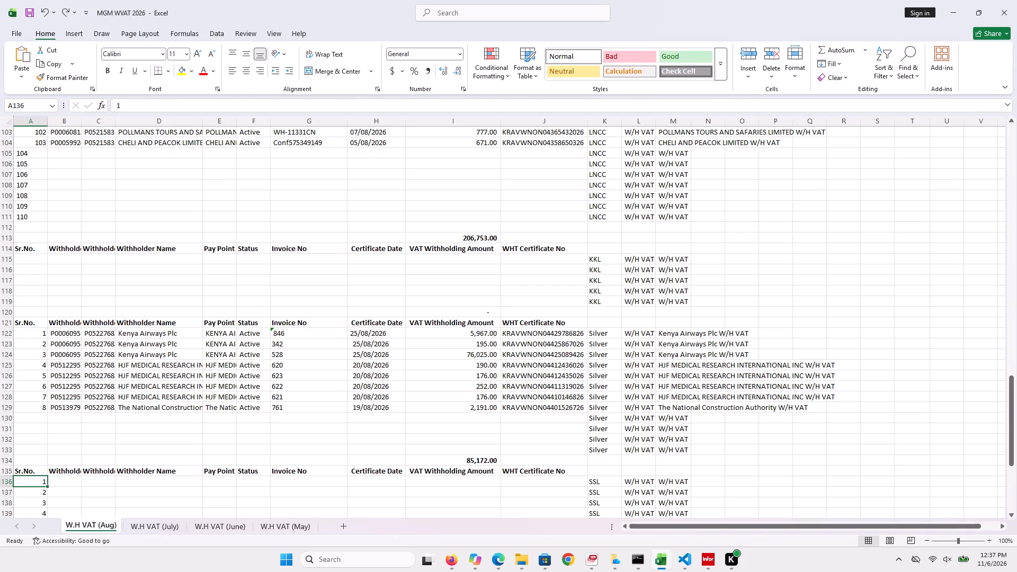
{"action": "left_click", "coordinate": [167, 535]}
{"action": "left_click", "coordinate": [193, 523]}
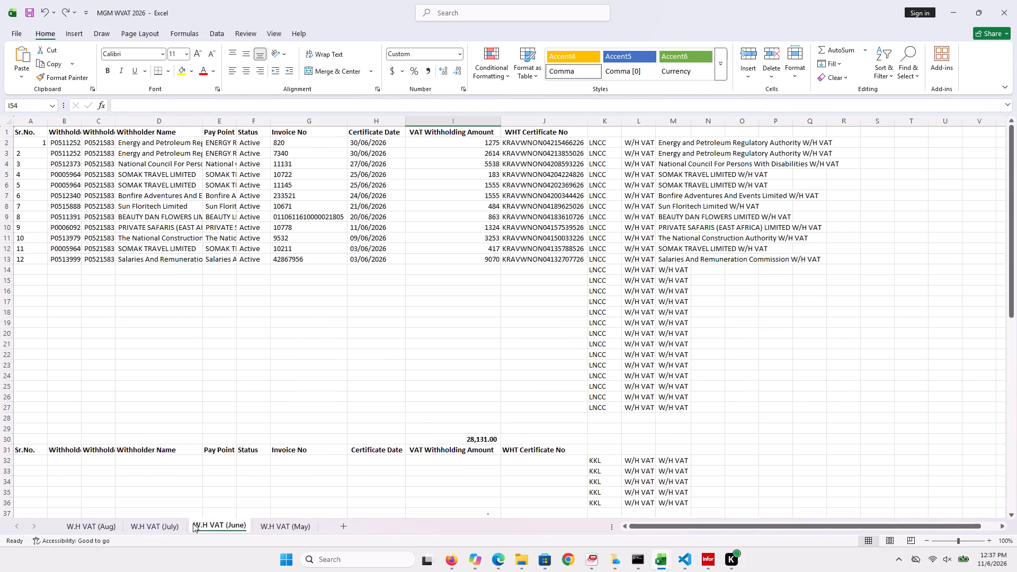
In the Fuel Posting Oct 2026 workbook, undo the last number formatting applied to the column F amounts.
{"action": "left_click", "coordinate": [662, 563]}
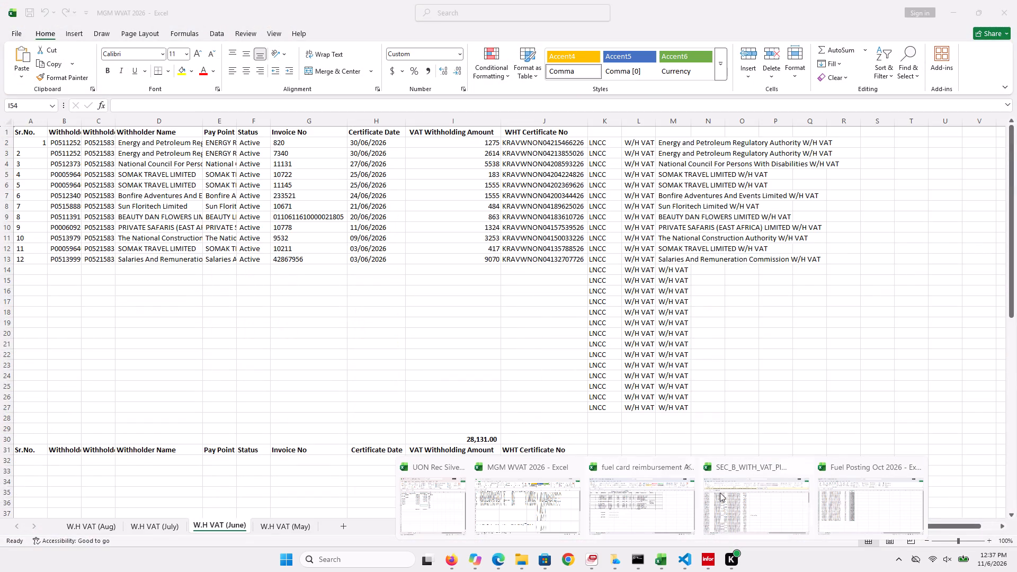
{"action": "left_click", "coordinate": [862, 506]}
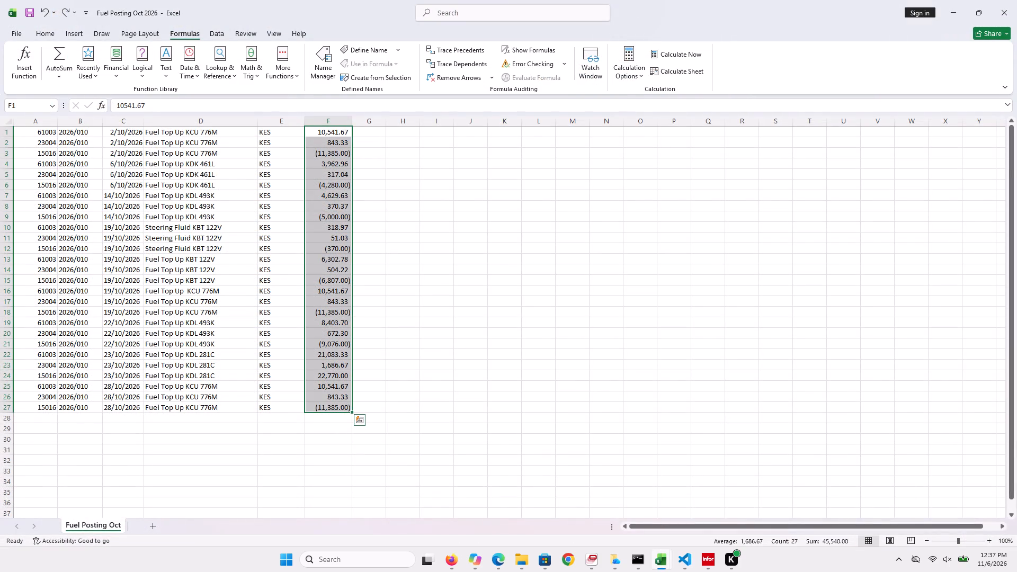
{"action": "left_click", "coordinate": [439, 220]}
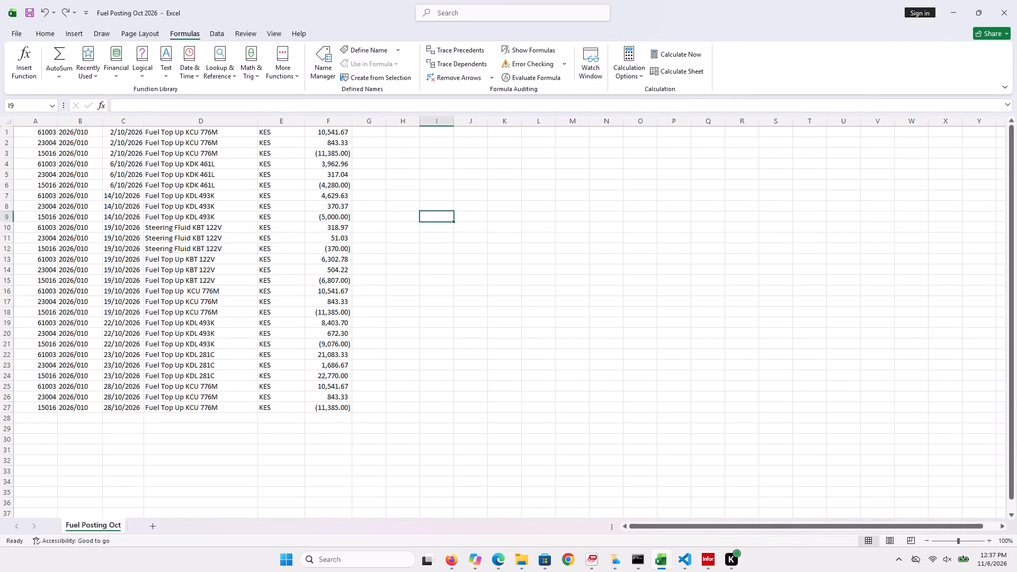
{"action": "left_click", "coordinate": [326, 155]}
{"action": "left_click", "coordinate": [47, 7]}
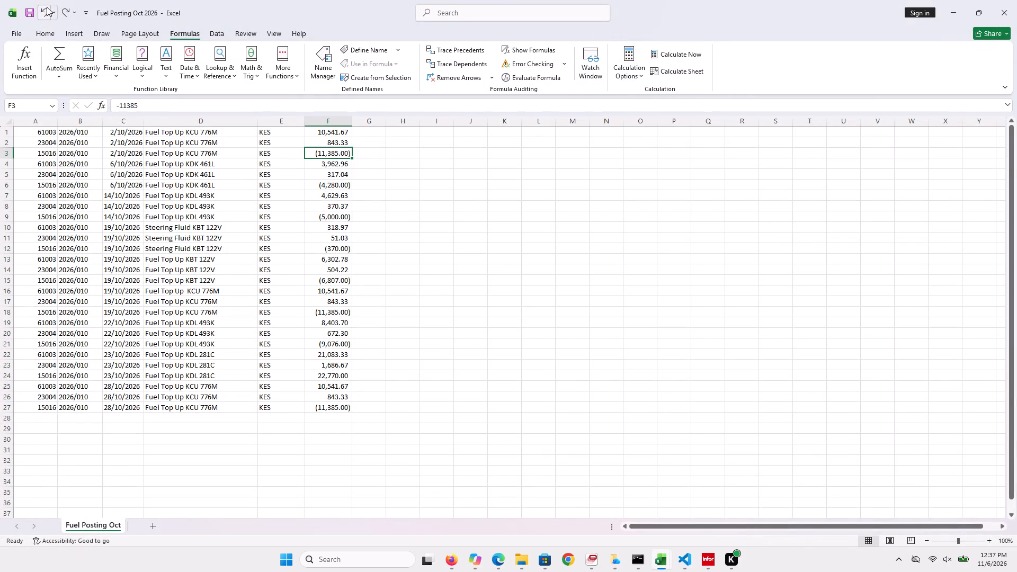
{"action": "left_click", "coordinate": [456, 218]}
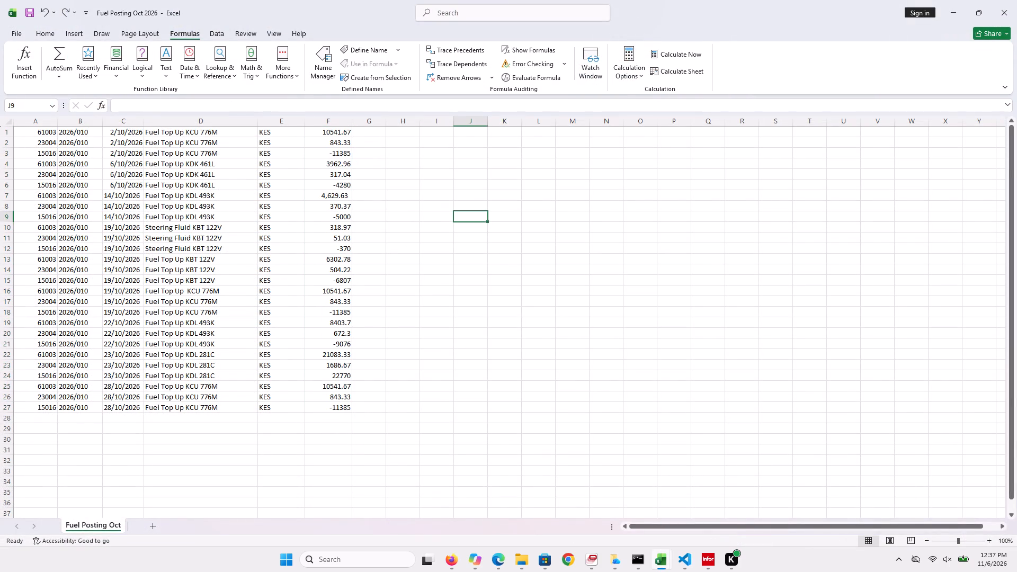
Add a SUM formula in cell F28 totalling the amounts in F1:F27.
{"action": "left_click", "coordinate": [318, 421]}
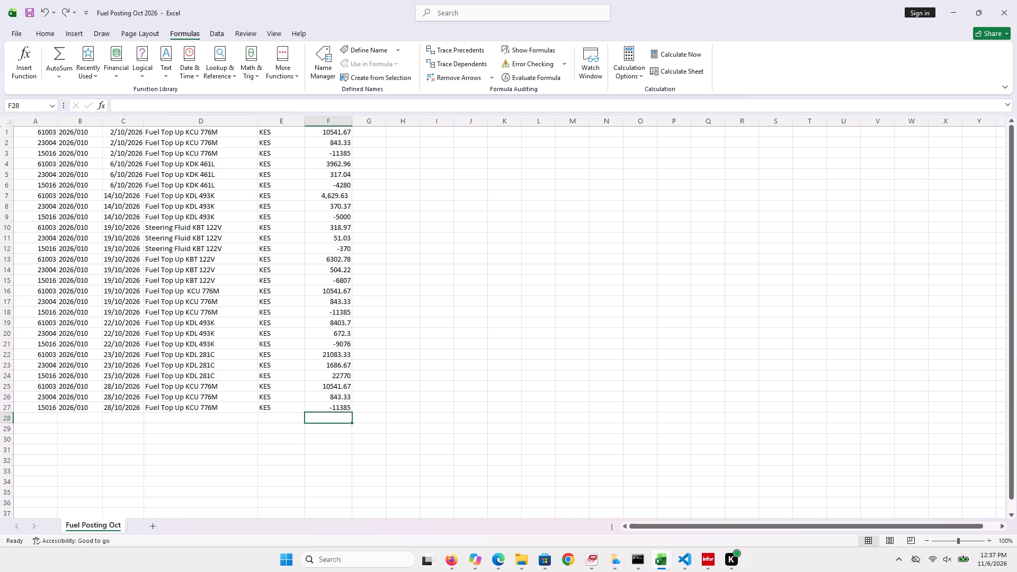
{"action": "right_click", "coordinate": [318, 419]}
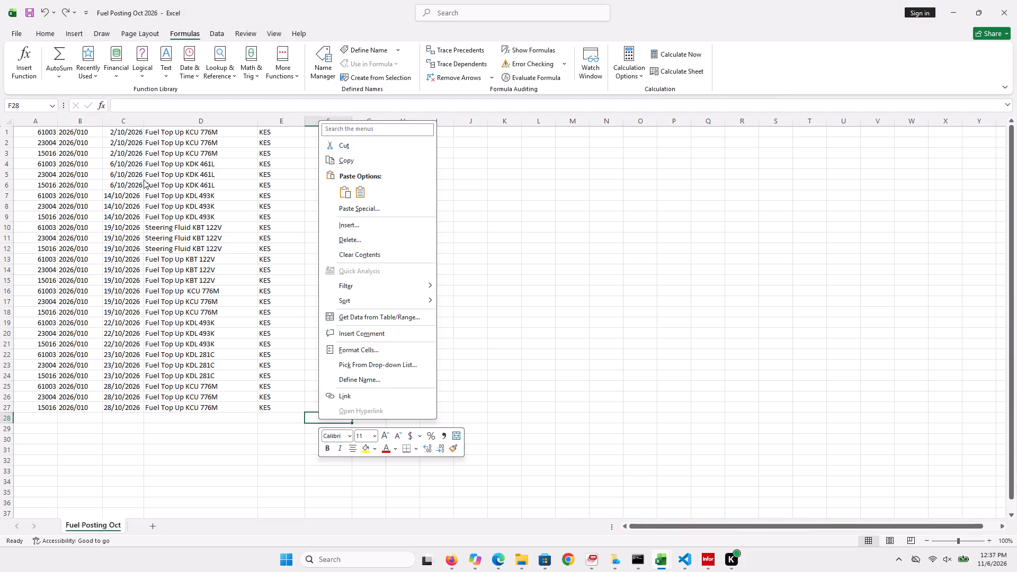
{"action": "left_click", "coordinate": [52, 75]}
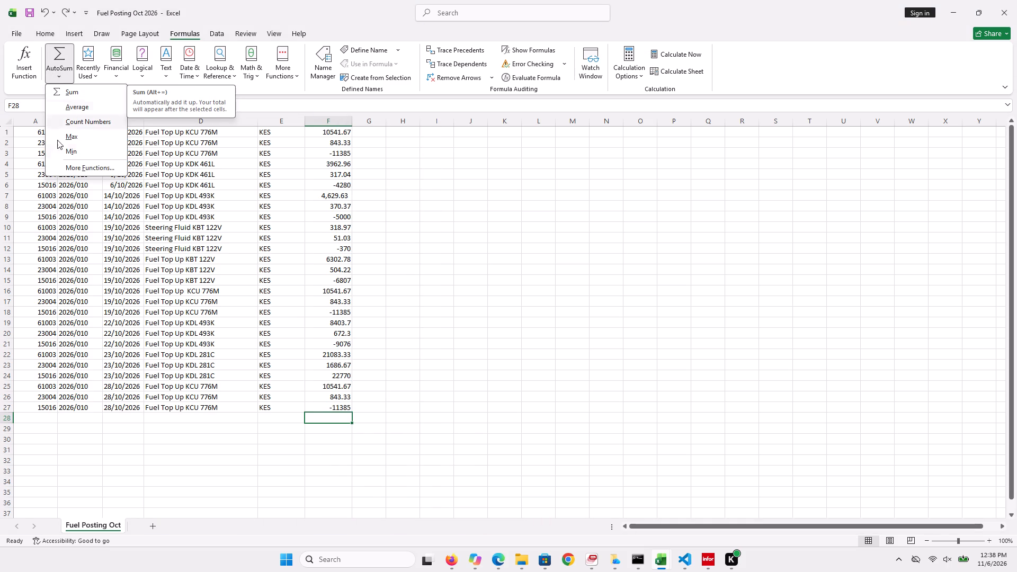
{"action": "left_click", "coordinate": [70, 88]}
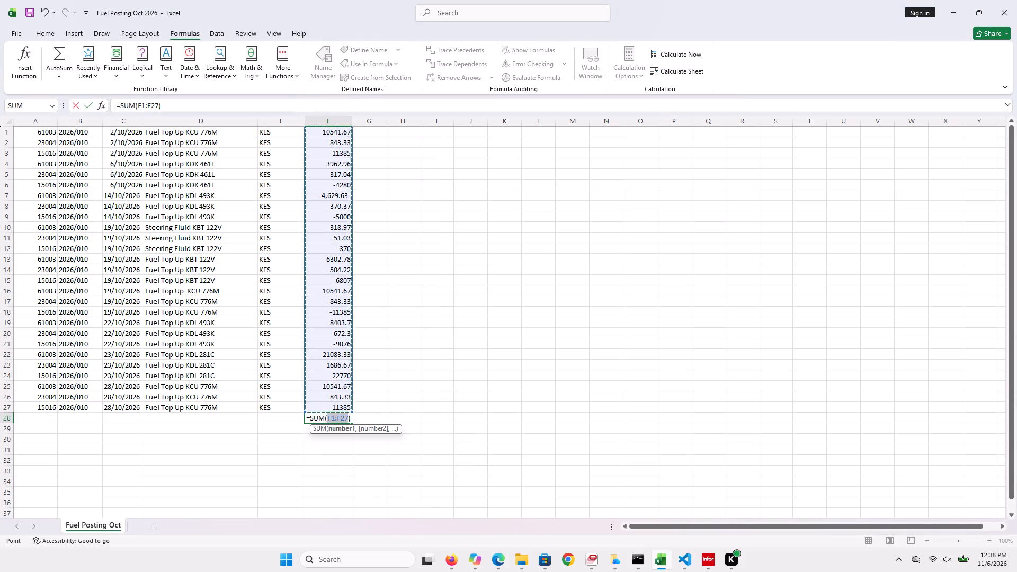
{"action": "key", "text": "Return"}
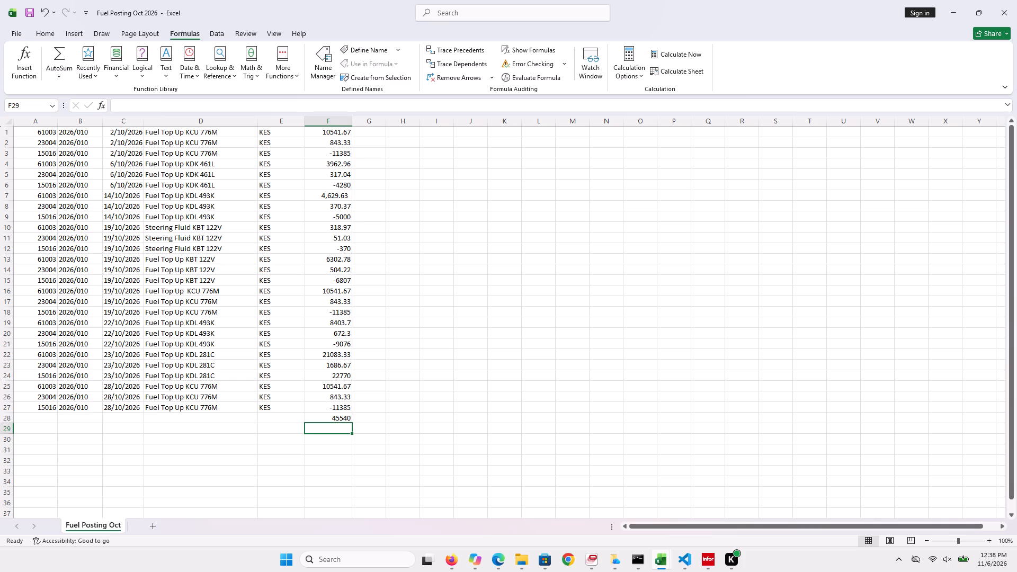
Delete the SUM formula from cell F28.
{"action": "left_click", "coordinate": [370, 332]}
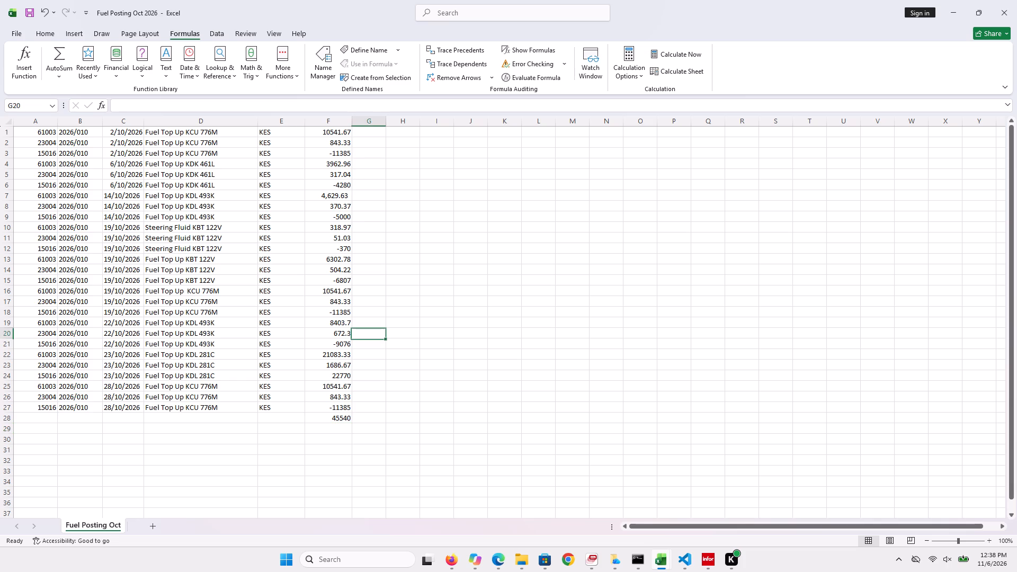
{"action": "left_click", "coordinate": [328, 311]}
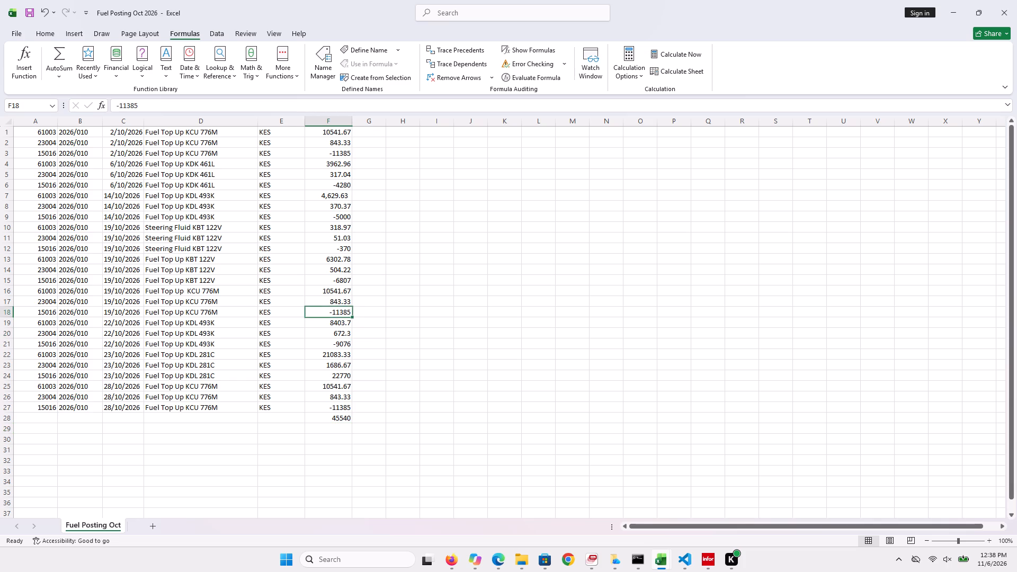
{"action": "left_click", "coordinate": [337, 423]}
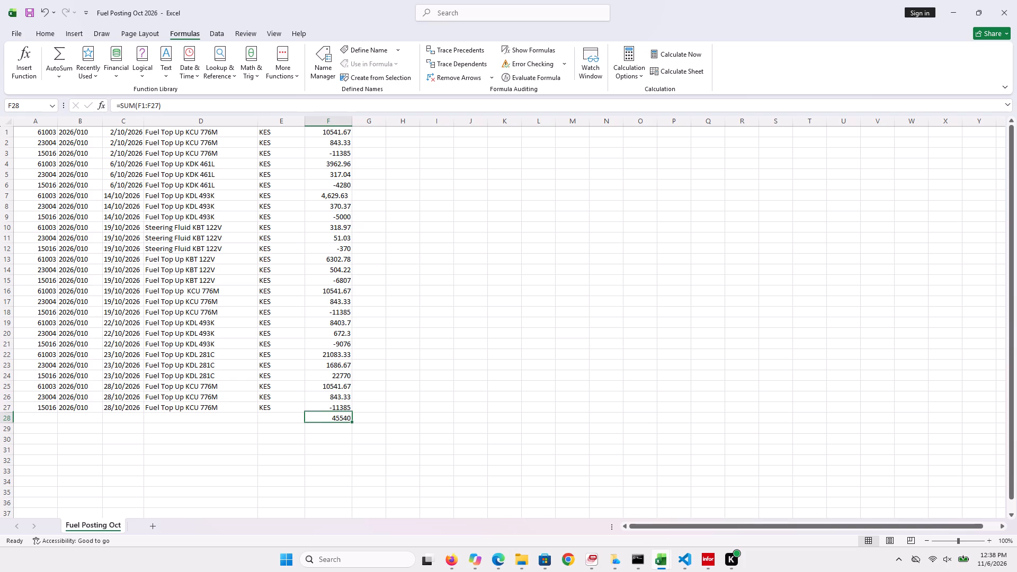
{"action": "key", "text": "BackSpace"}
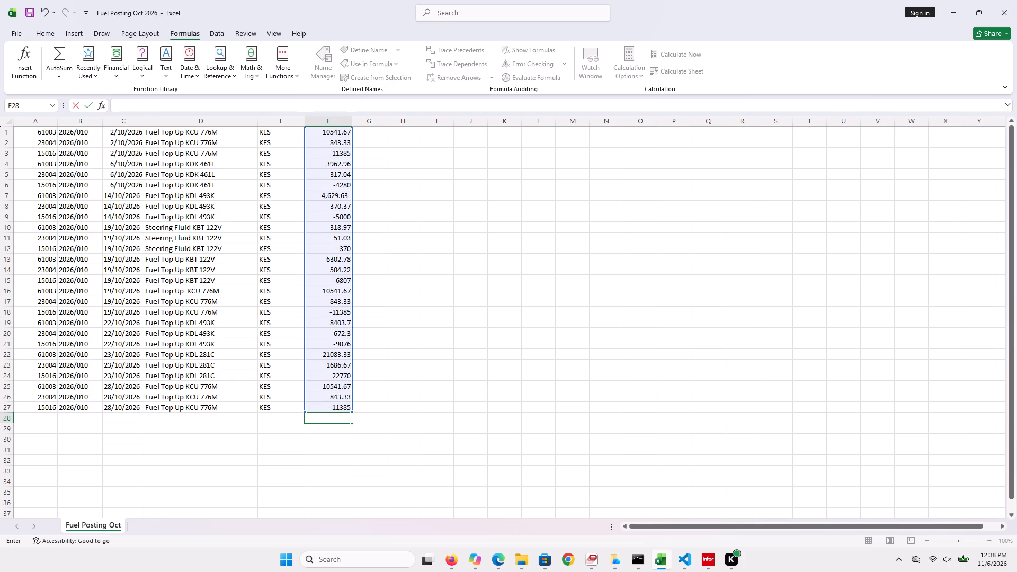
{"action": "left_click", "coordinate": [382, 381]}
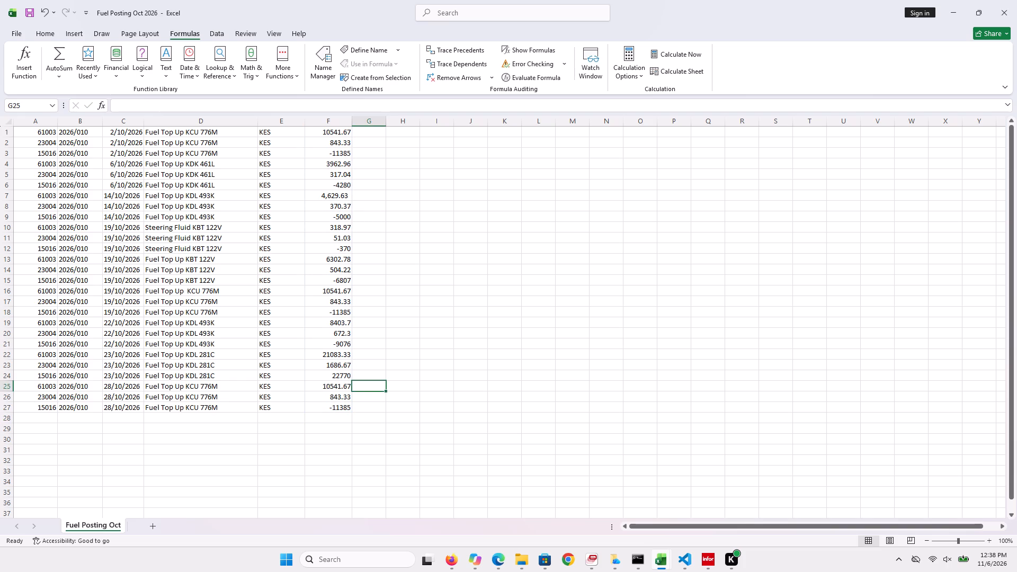
Minimise the fuel posting workbook and examine the vehicle numbers and KMS entries in the fuel card reimbursement Aug 2026 workbook.
{"action": "left_click", "coordinate": [287, 353]}
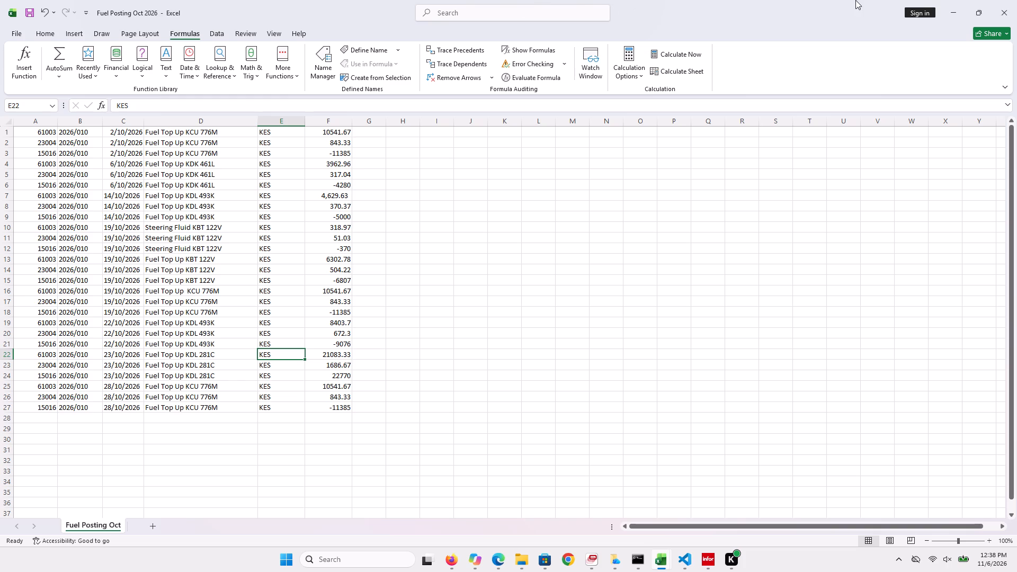
{"action": "left_click", "coordinate": [951, 6]}
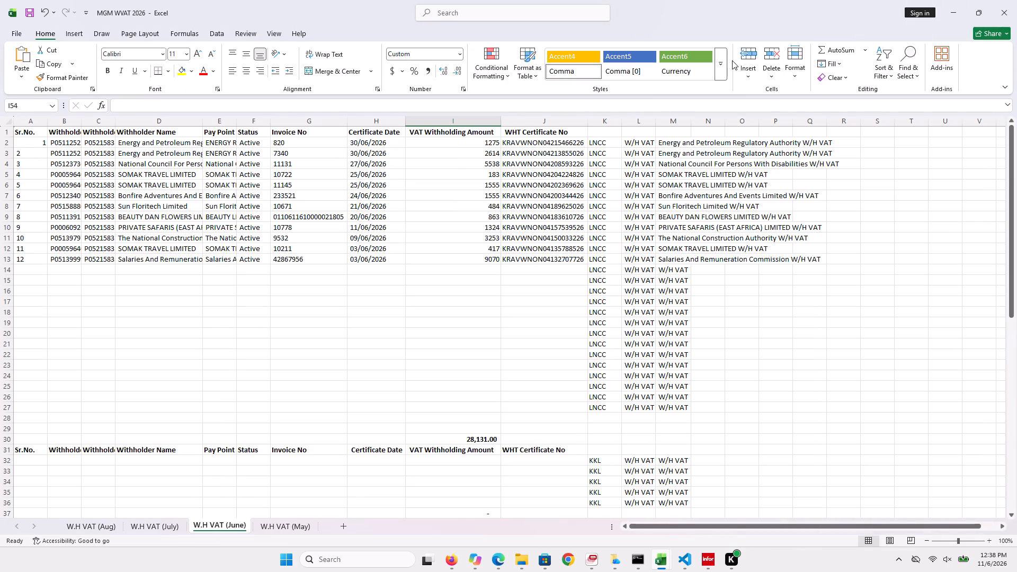
{"action": "left_click", "coordinate": [649, 556]}
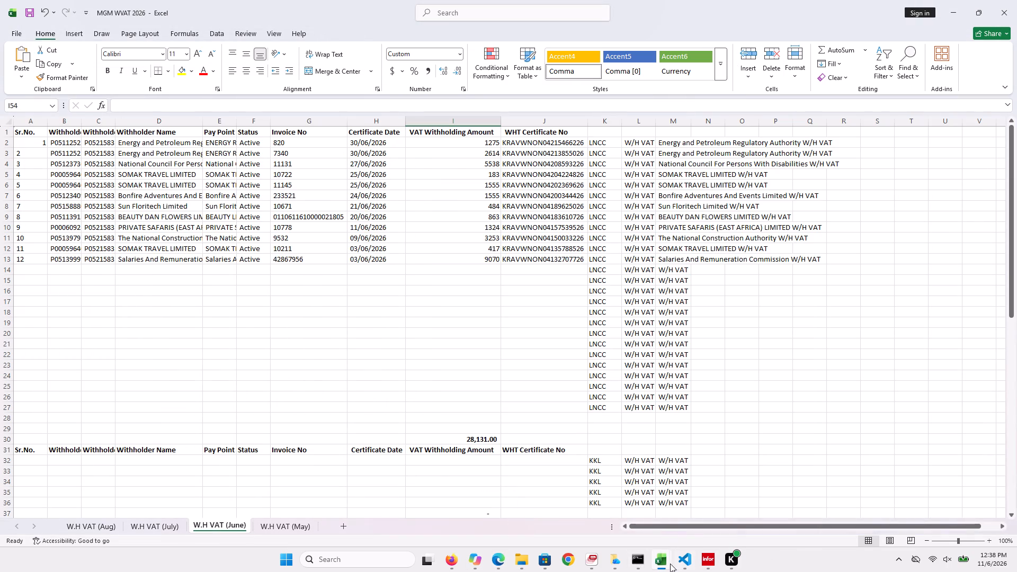
{"action": "left_click", "coordinate": [669, 565]}
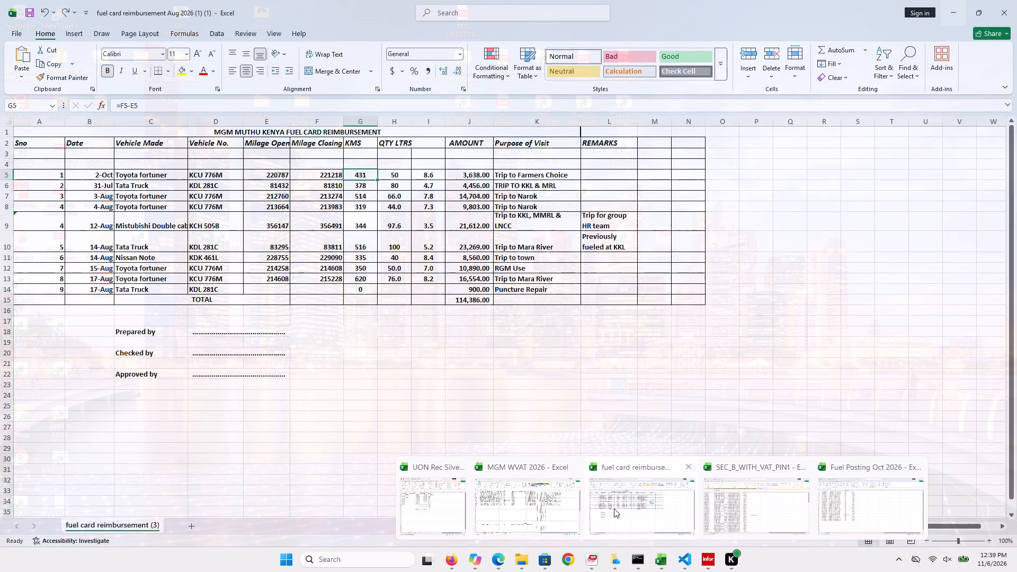
{"action": "left_click", "coordinate": [614, 508]}
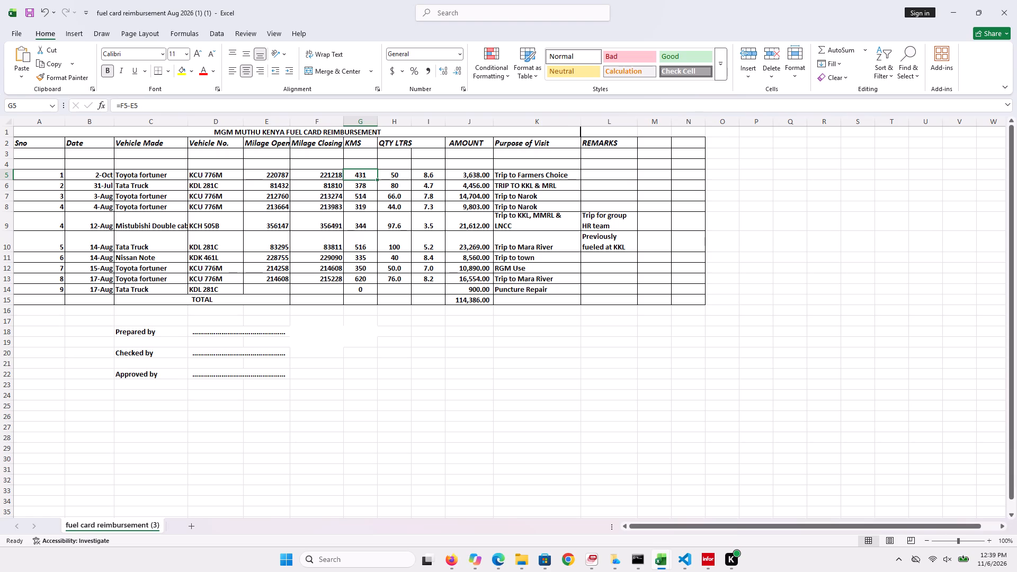
{"action": "left_click", "coordinate": [195, 261]}
{"action": "left_click", "coordinate": [204, 184]}
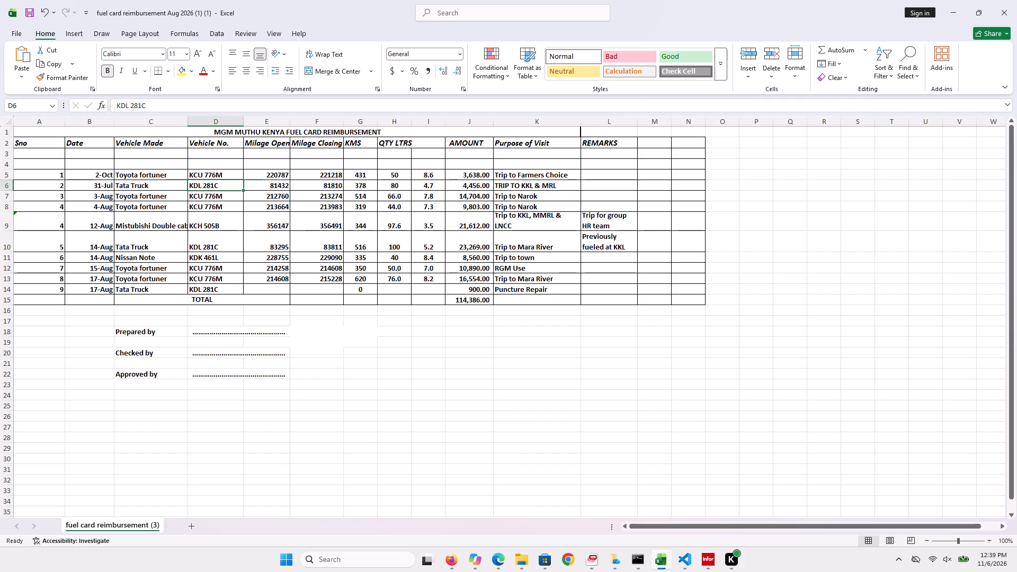
{"action": "left_click", "coordinate": [119, 188]}
{"action": "left_click", "coordinate": [213, 186]}
{"action": "left_click", "coordinate": [368, 175]}
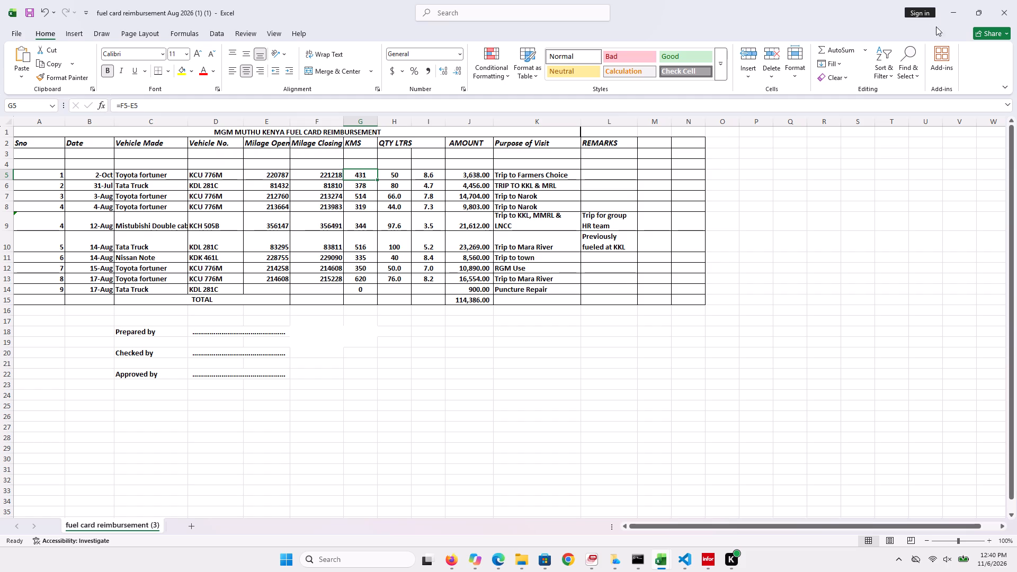
{"action": "left_click", "coordinate": [365, 175]}
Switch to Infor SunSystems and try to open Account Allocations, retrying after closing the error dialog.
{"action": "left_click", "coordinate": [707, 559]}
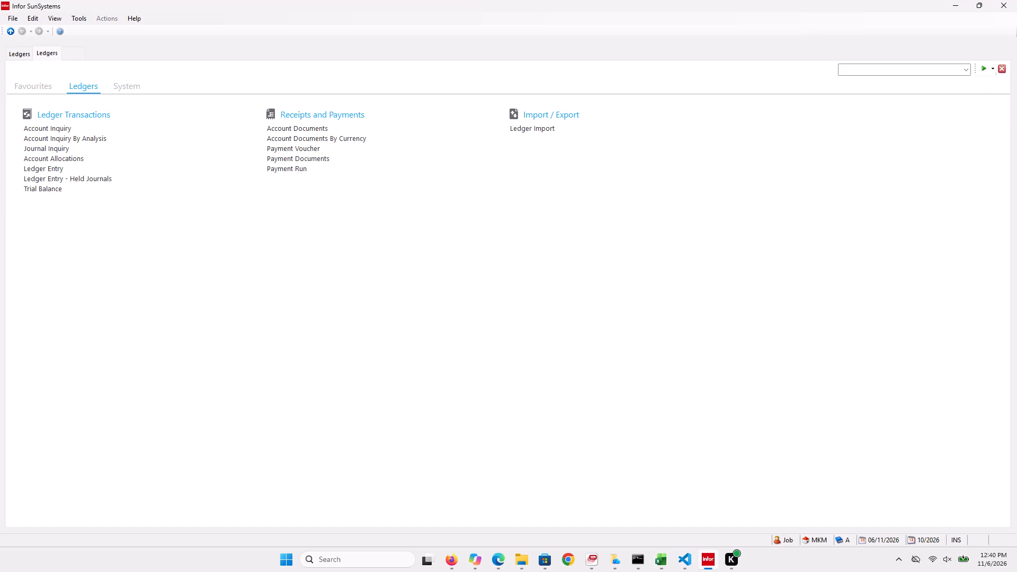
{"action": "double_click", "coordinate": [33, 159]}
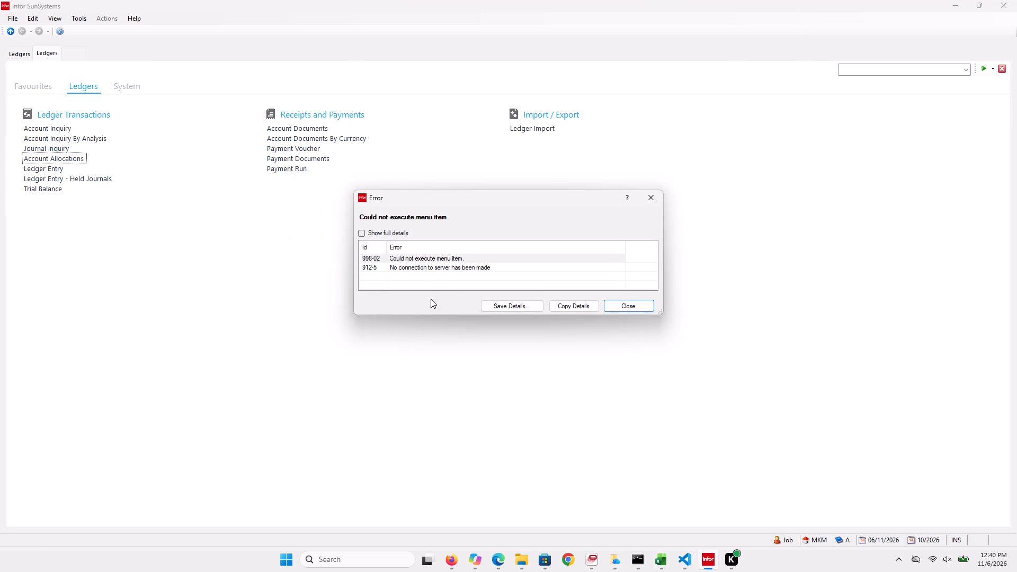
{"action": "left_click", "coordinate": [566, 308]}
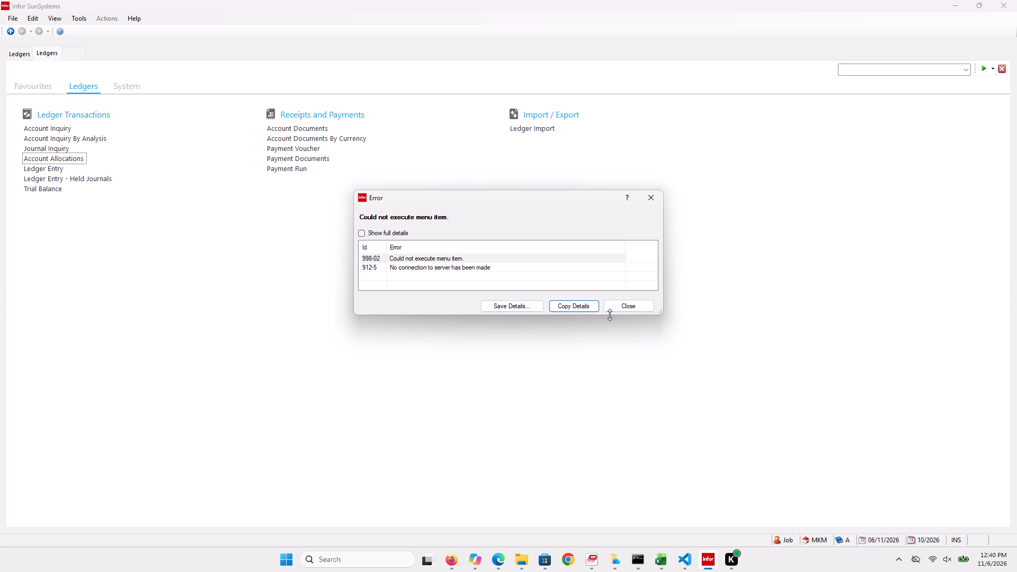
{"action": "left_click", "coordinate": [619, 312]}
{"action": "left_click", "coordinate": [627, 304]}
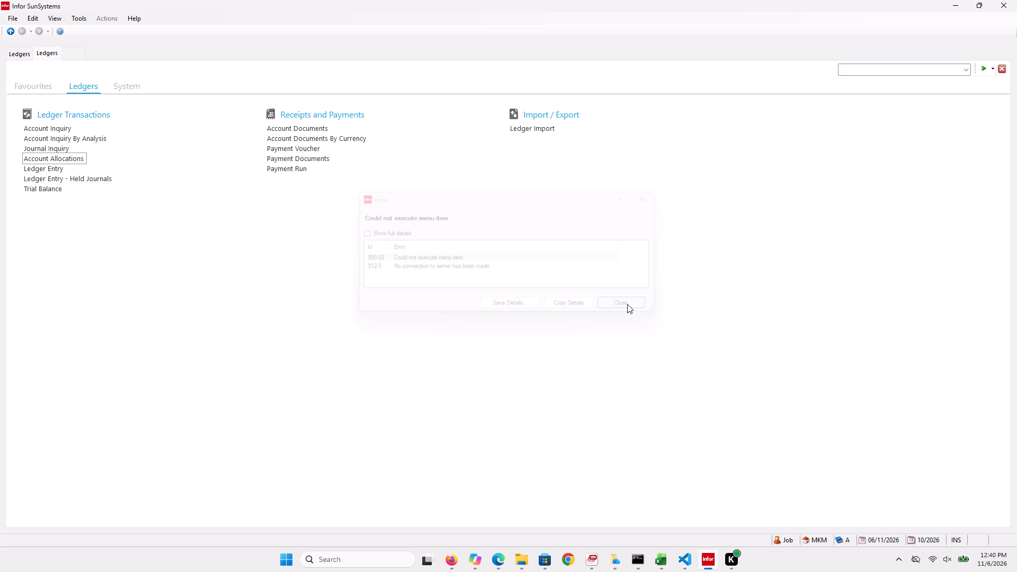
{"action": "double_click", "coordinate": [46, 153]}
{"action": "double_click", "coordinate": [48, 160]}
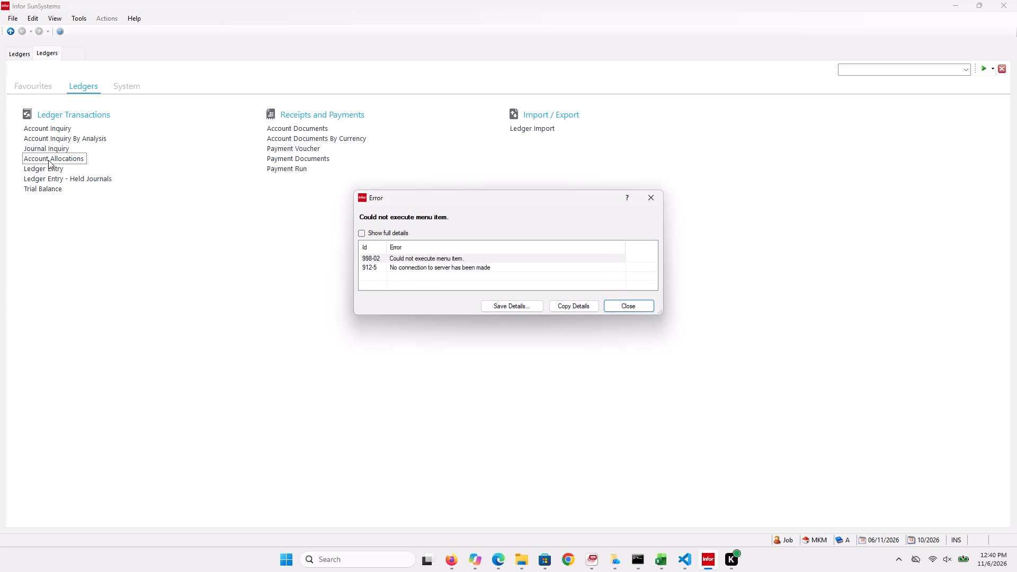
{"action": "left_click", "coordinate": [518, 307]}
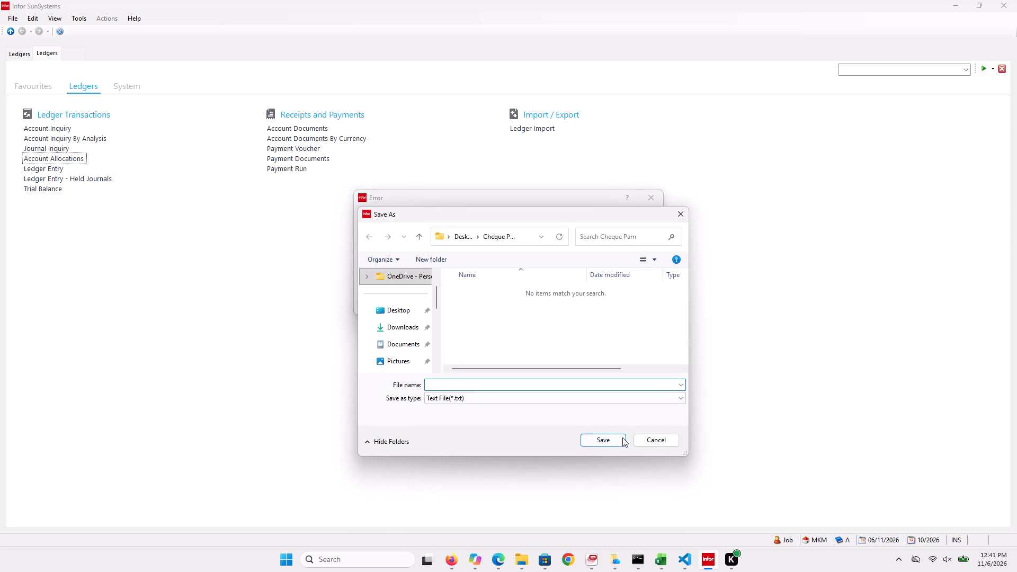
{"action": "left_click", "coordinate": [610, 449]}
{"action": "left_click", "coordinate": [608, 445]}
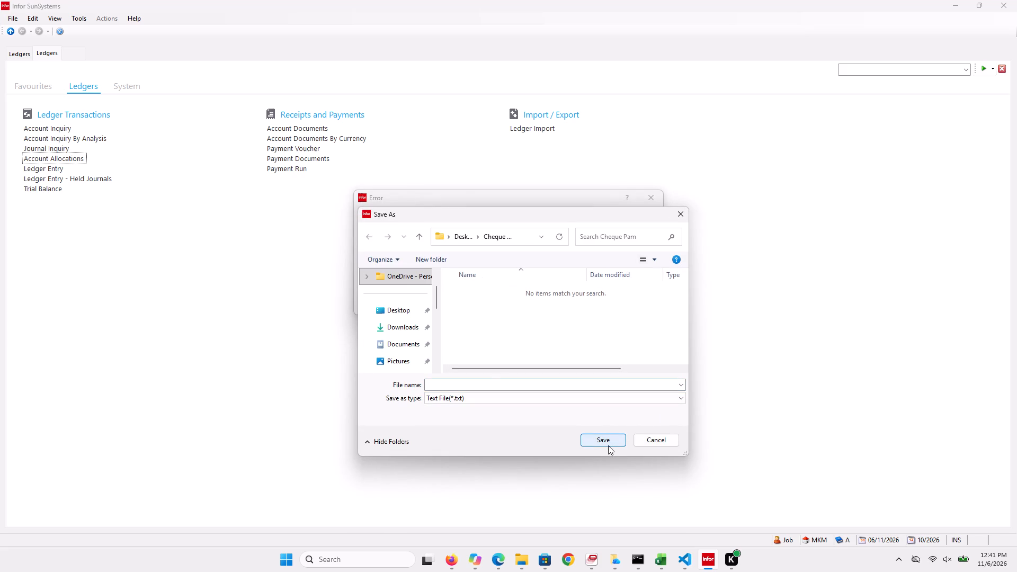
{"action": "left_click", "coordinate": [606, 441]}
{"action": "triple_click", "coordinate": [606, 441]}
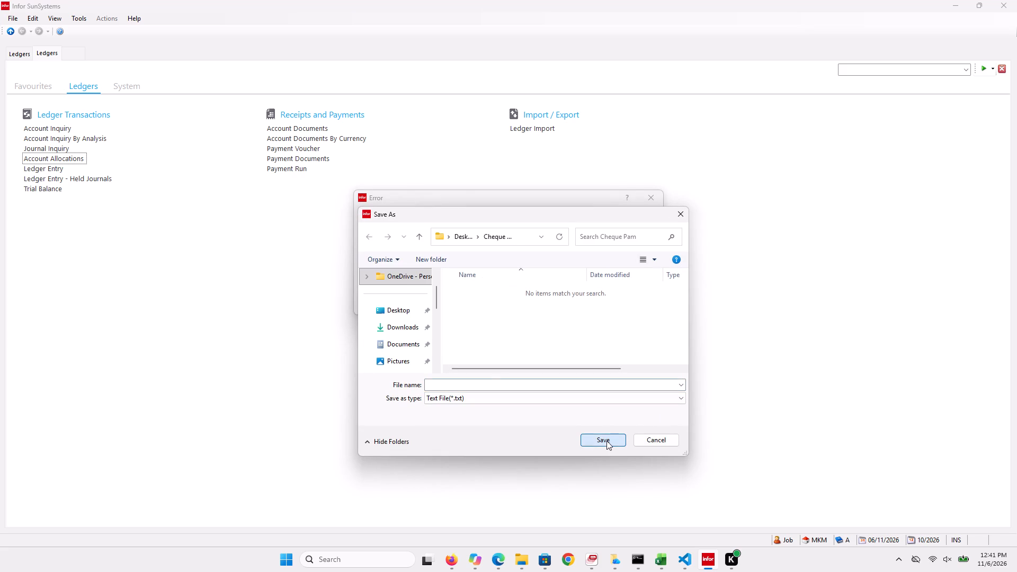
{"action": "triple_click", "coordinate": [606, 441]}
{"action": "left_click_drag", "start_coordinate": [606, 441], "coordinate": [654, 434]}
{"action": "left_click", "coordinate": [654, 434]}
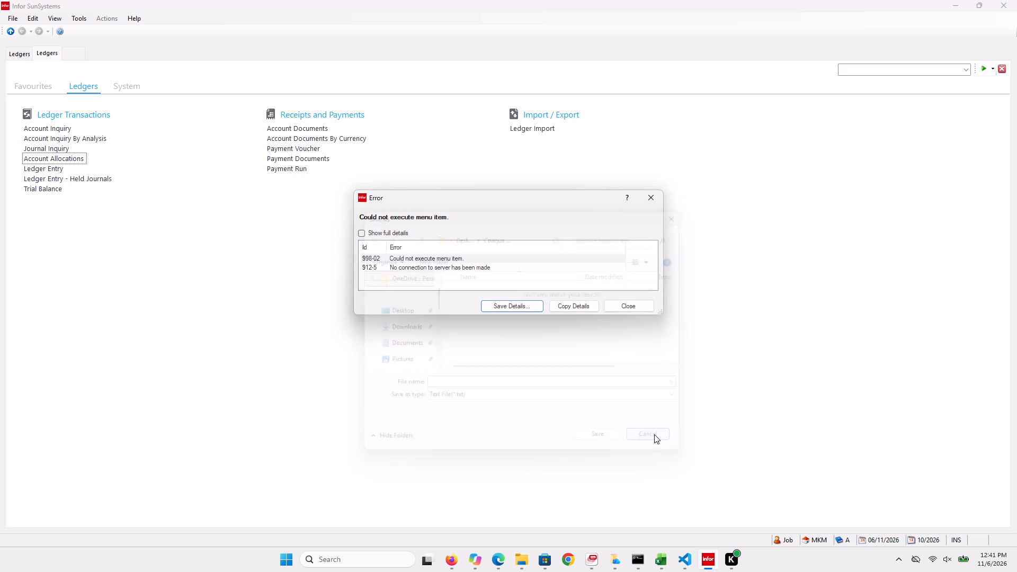
Dismiss the error dialog and close the second Ledgers tab.
{"action": "double_click", "coordinate": [633, 304]}
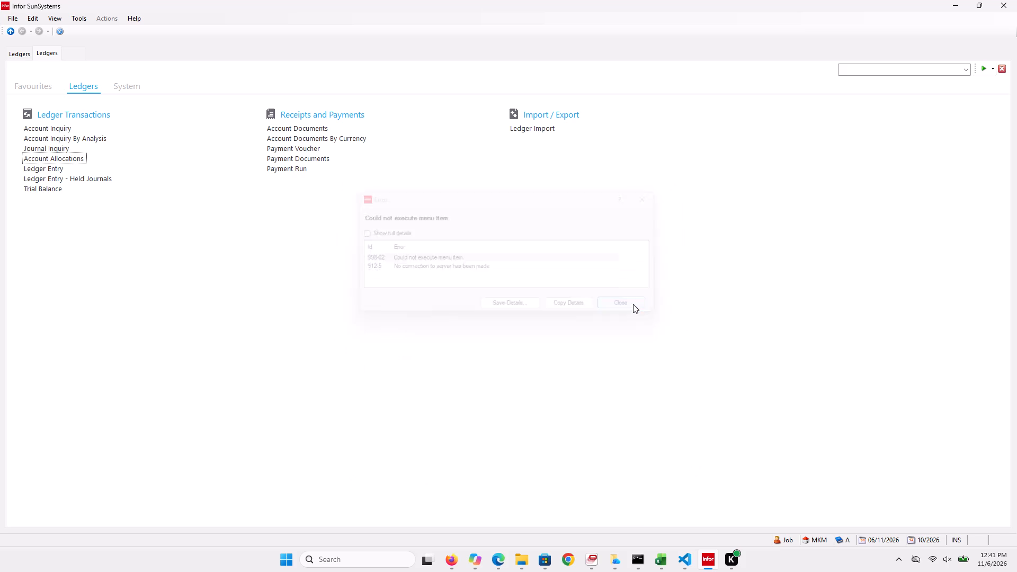
{"action": "left_click", "coordinate": [1000, 69]}
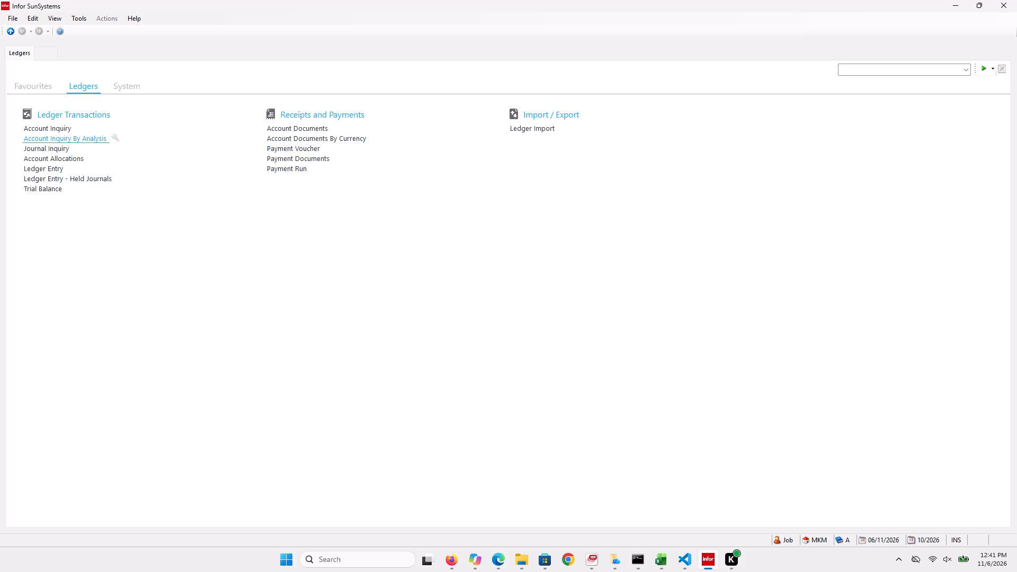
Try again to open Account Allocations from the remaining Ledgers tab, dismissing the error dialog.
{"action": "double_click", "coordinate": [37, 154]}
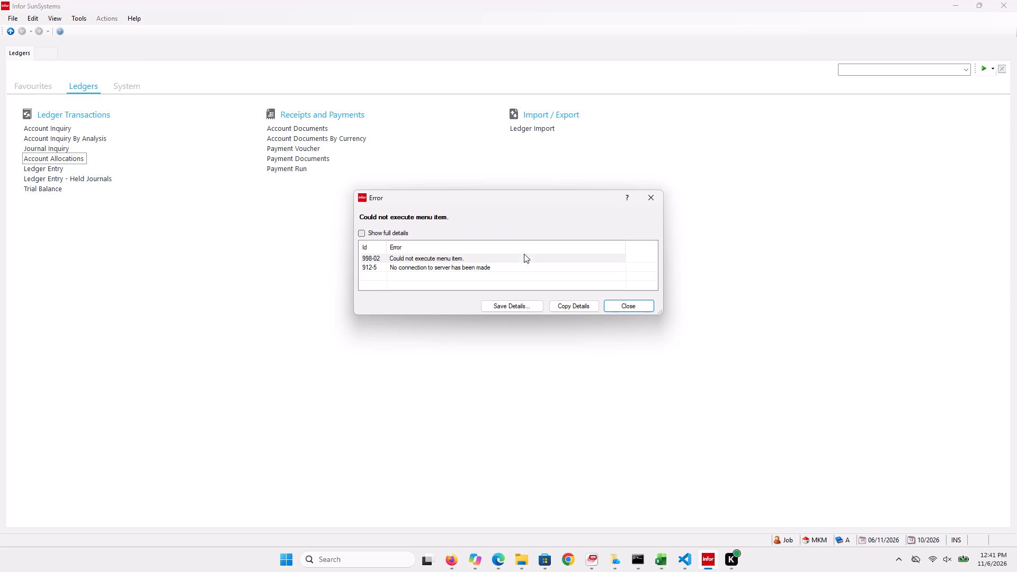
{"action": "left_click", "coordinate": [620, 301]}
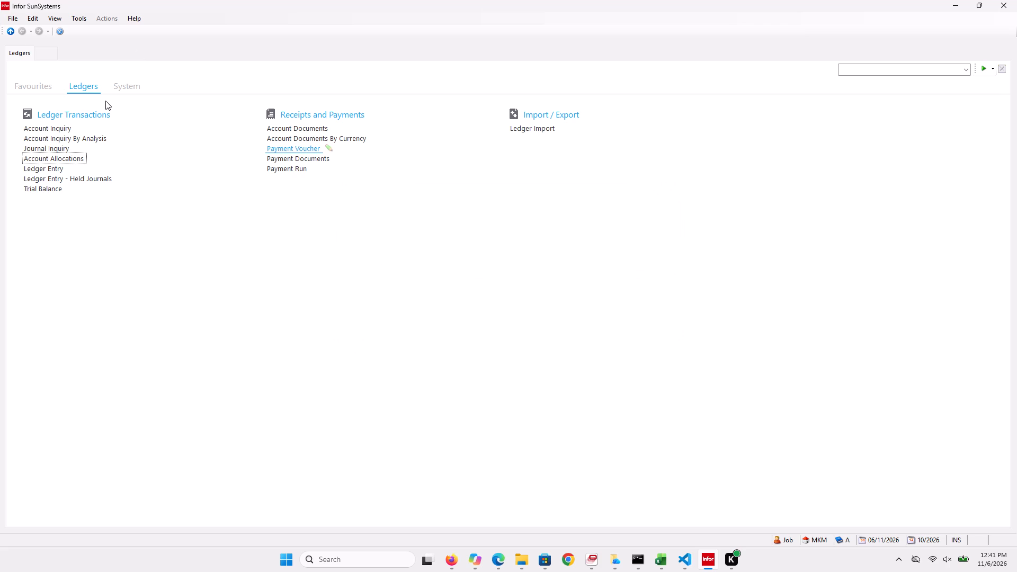
Exit Infor SunSystems.
{"action": "left_click", "coordinate": [9, 20]}
{"action": "left_click", "coordinate": [14, 25]}
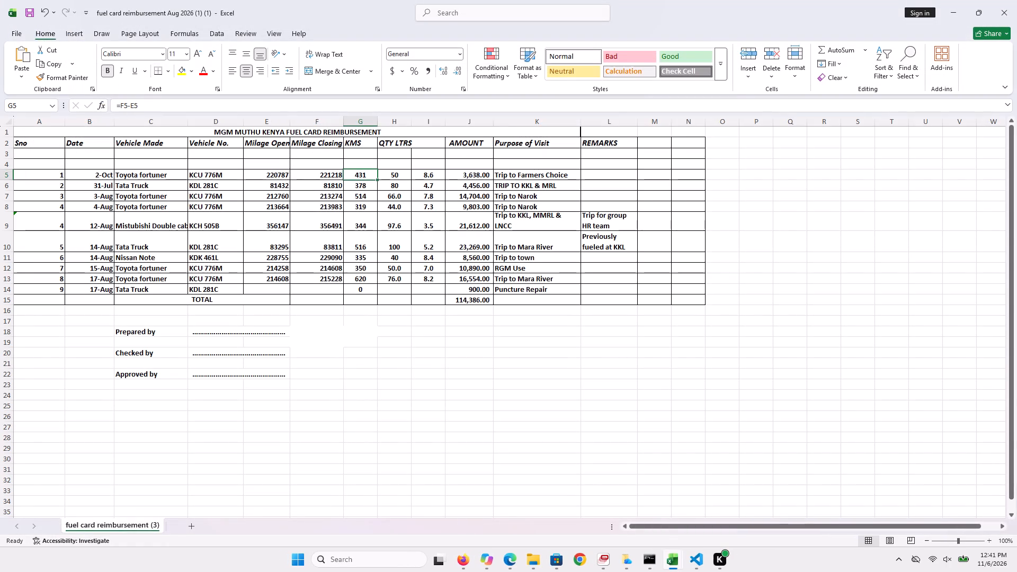
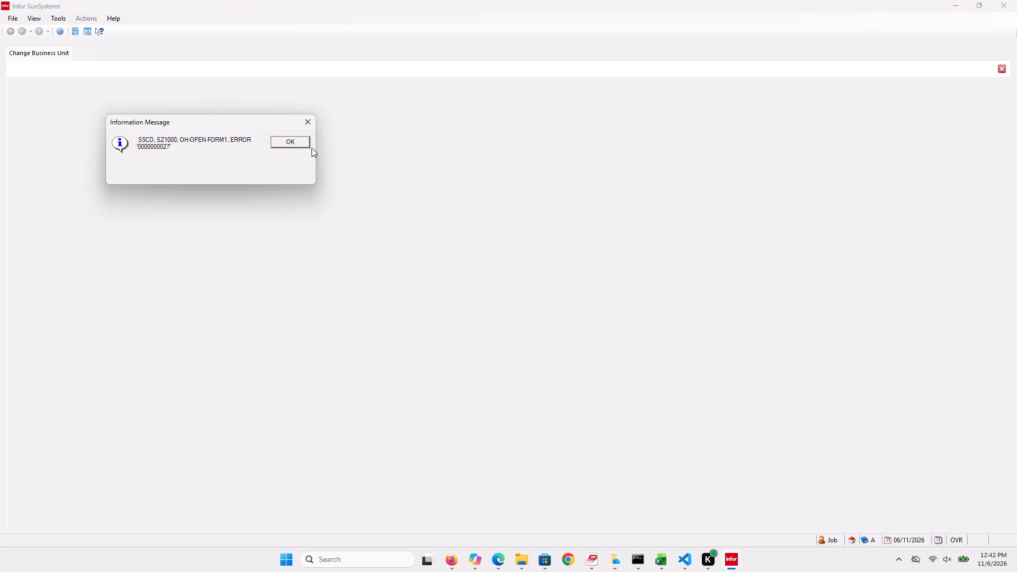
Dismiss the information message and change the business unit to MKM, continuing despite the open dates warning.
{"action": "left_click", "coordinate": [296, 143]}
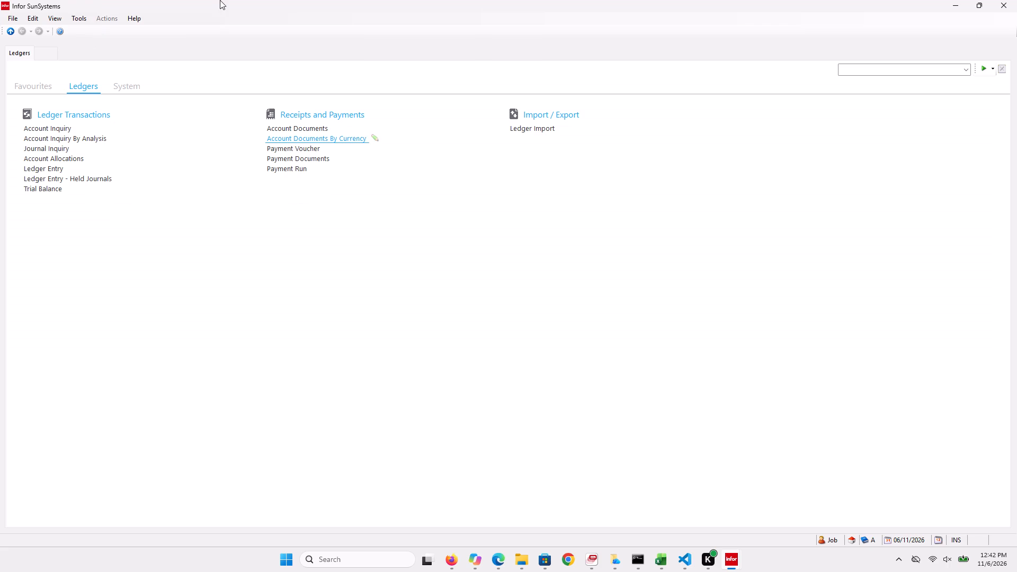
{"action": "left_click", "coordinate": [137, 88]}
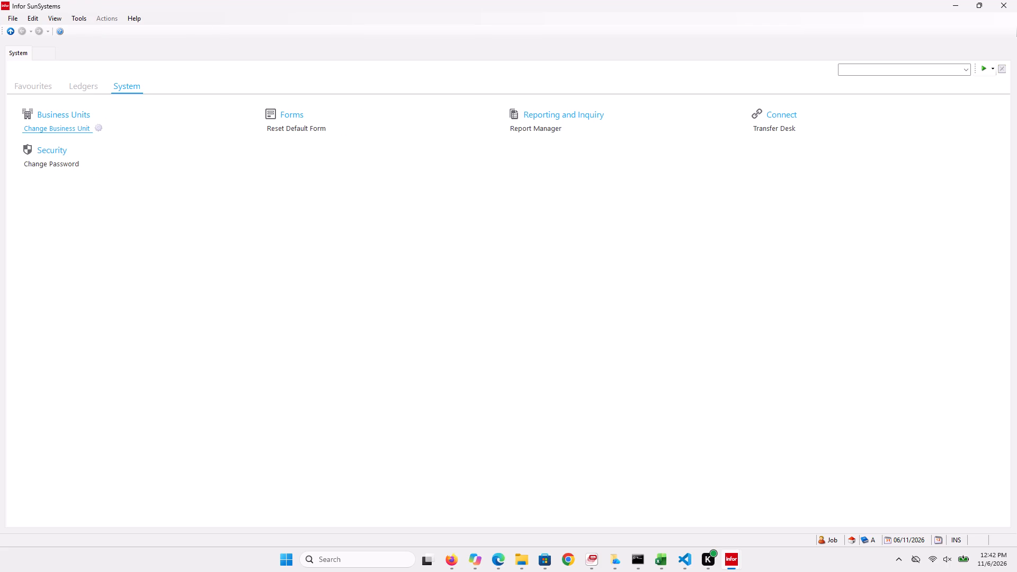
{"action": "left_click", "coordinate": [81, 125]}
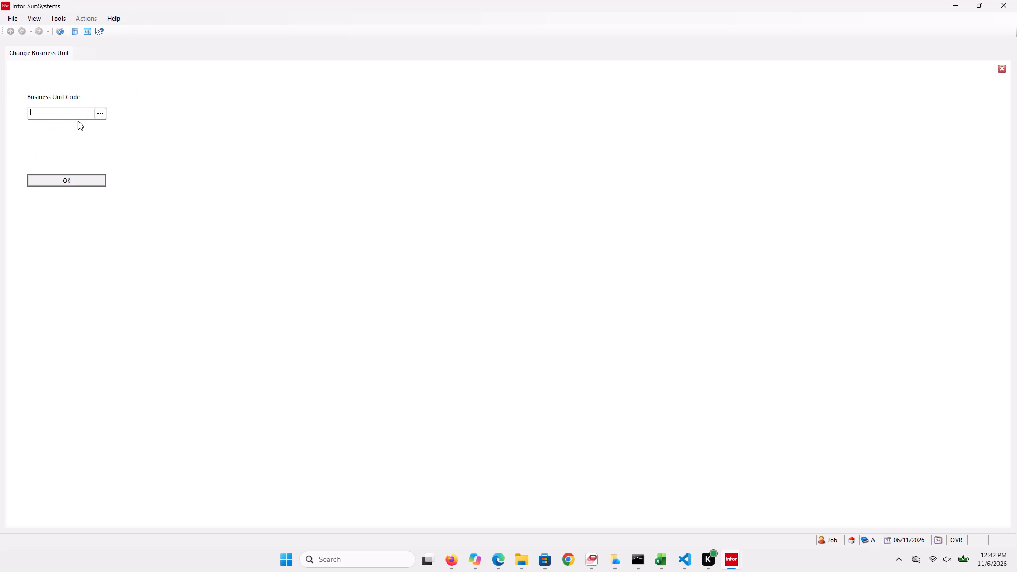
{"action": "type", "text": "mk"}
{"action": "key", "text": "m"}
{"action": "key", "text": "Return"}
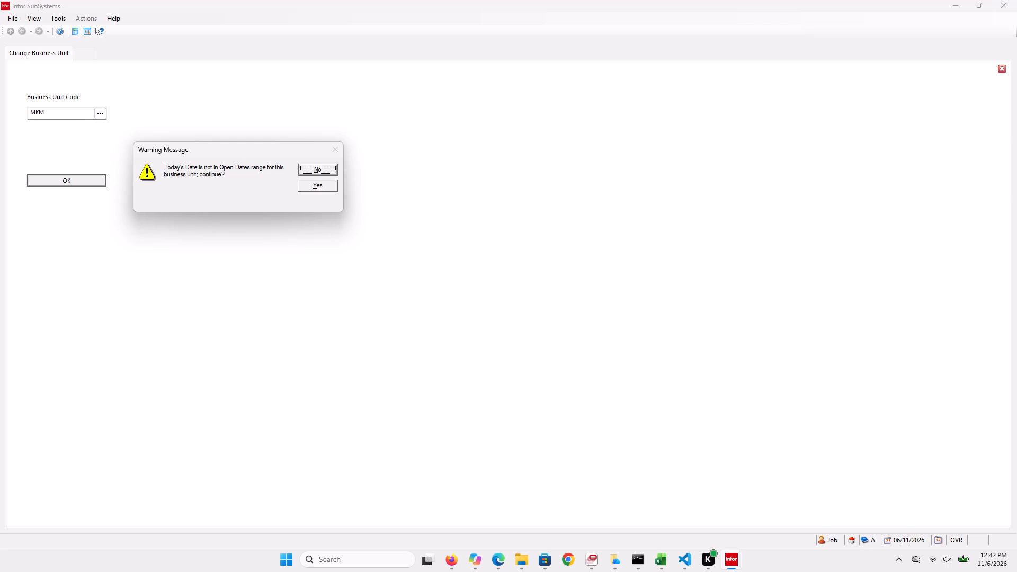
{"action": "left_click", "coordinate": [310, 185]}
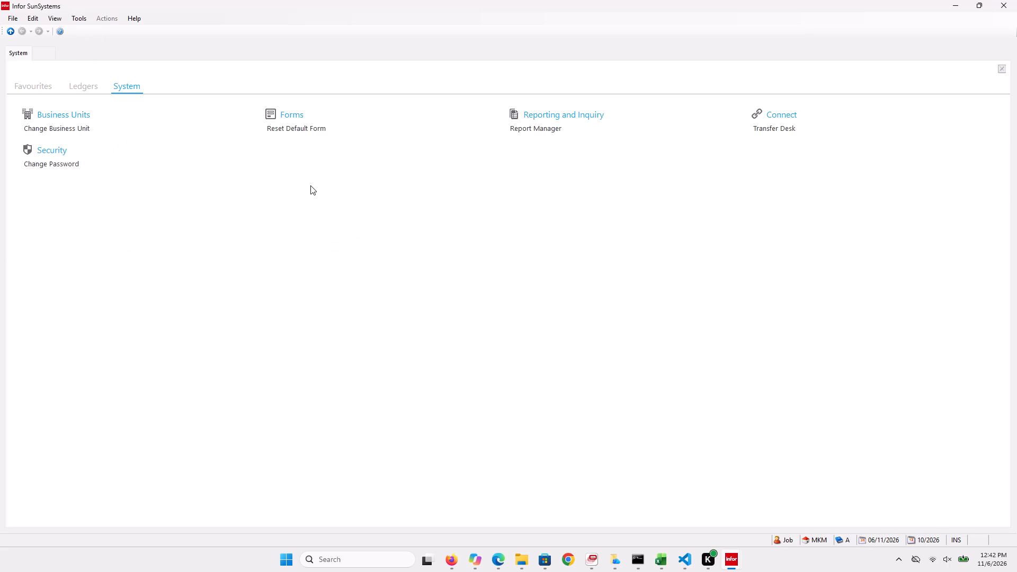
Open Account Allocations under Ledger Transactions, continuing despite the open dates warning.
{"action": "left_click", "coordinate": [92, 77]}
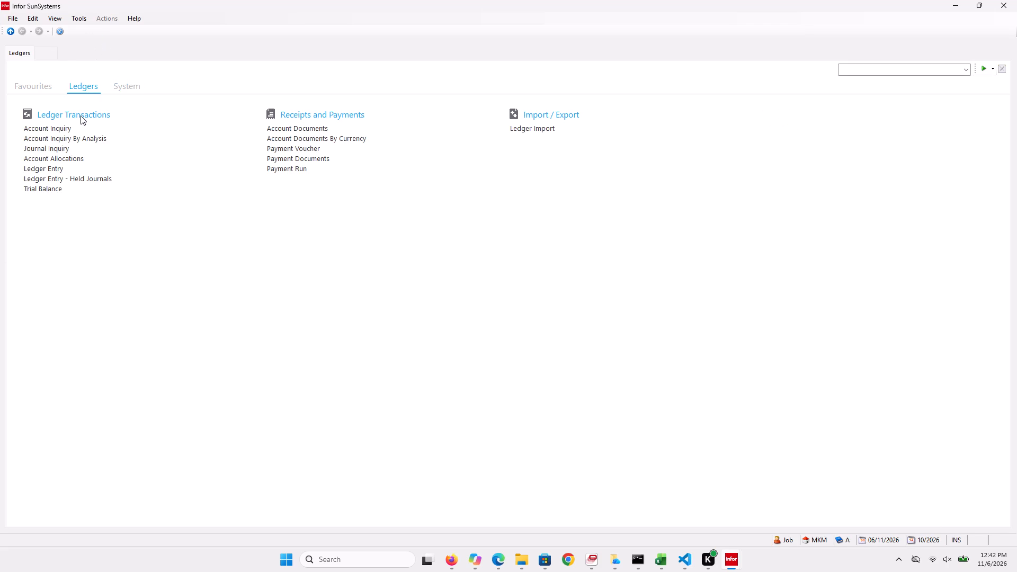
{"action": "left_click", "coordinate": [66, 156]}
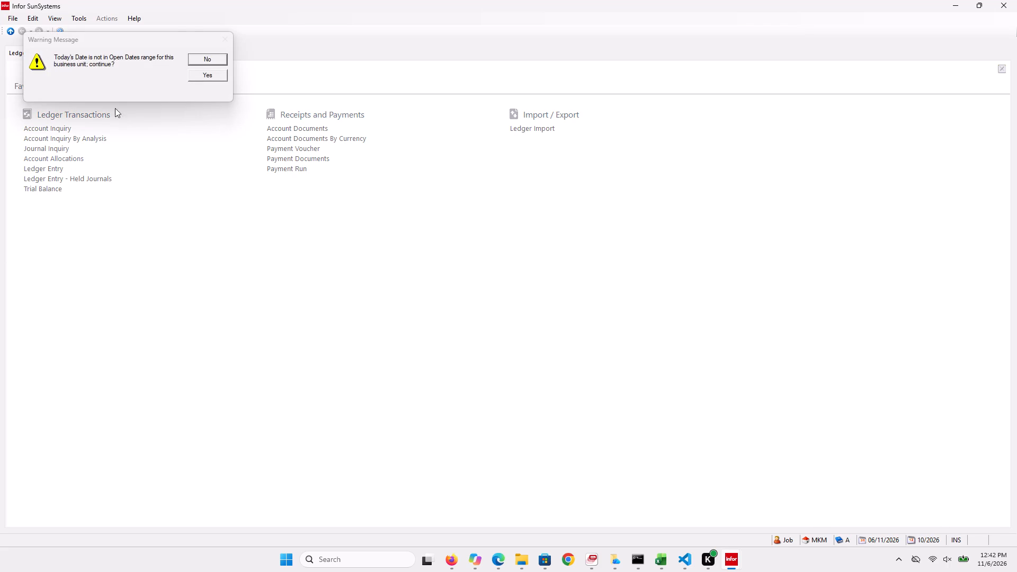
{"action": "left_click", "coordinate": [200, 76]}
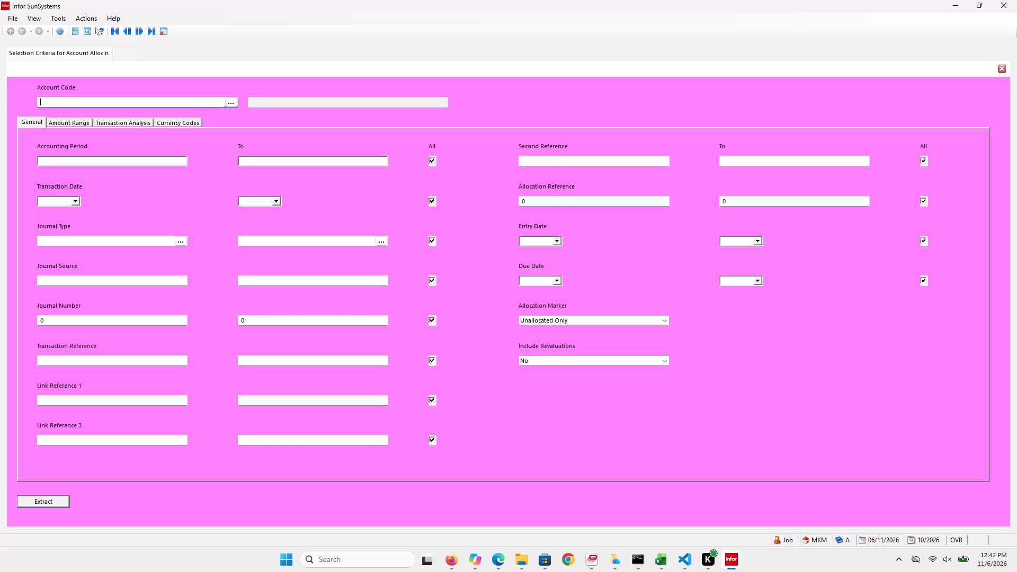
Look up account codes starting with CVIR and select CVIR003, Virgin Clean Limited.
{"action": "type", "text": "cv"}
{"action": "type", "text": "ir"}
{"action": "left_click", "coordinate": [236, 103]}
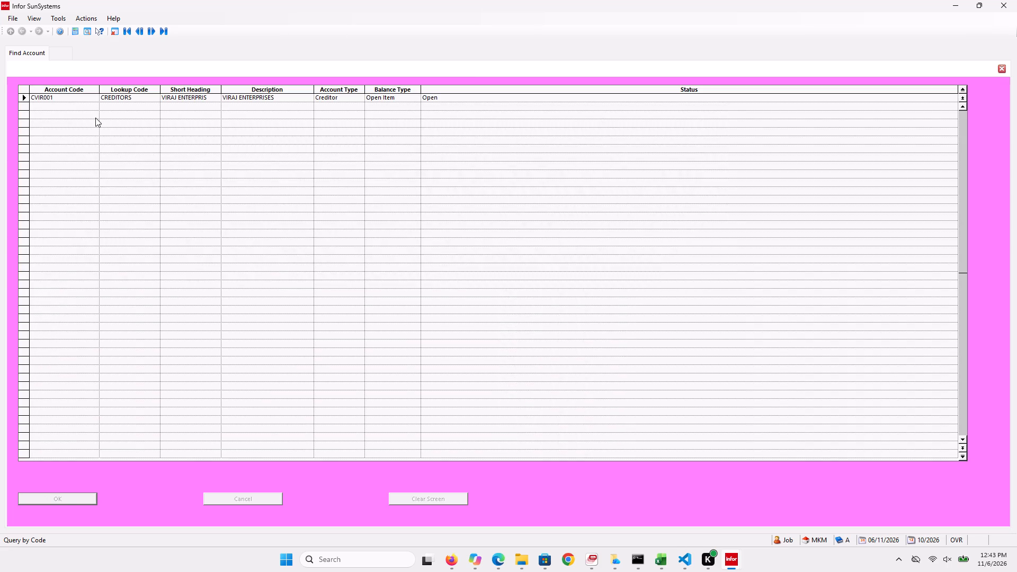
{"action": "key", "text": "Down"}
{"action": "key", "text": "Down"}
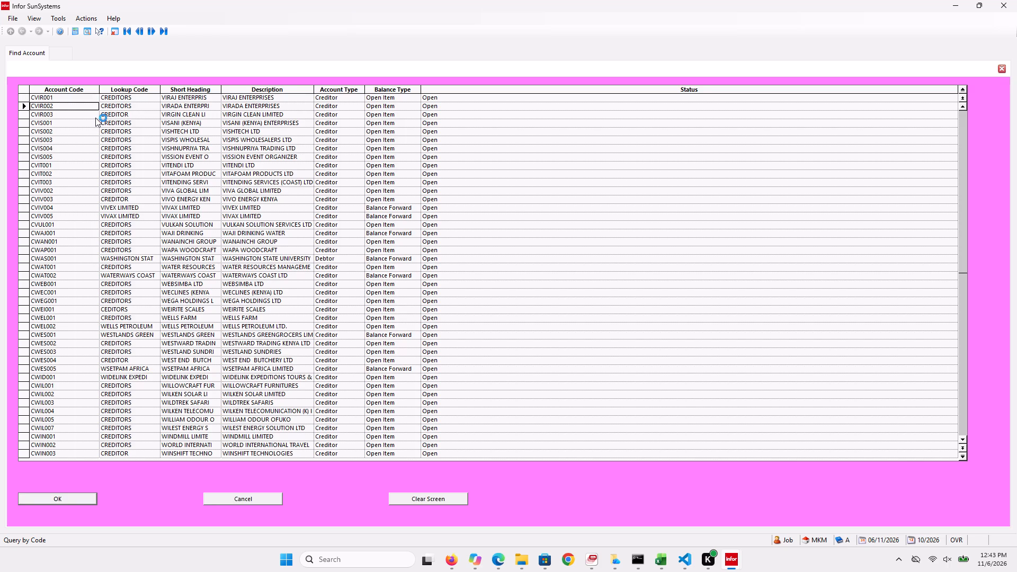
{"action": "key", "text": "Return"}
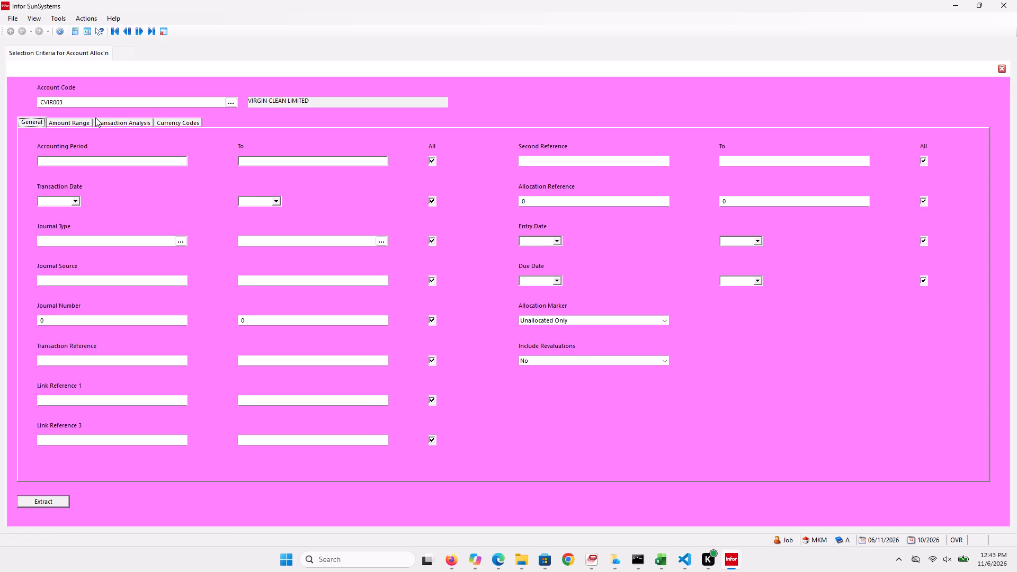
Extract the account's unallocated transactions using the FULL Account Allocation form.
{"action": "key", "text": "Return"}
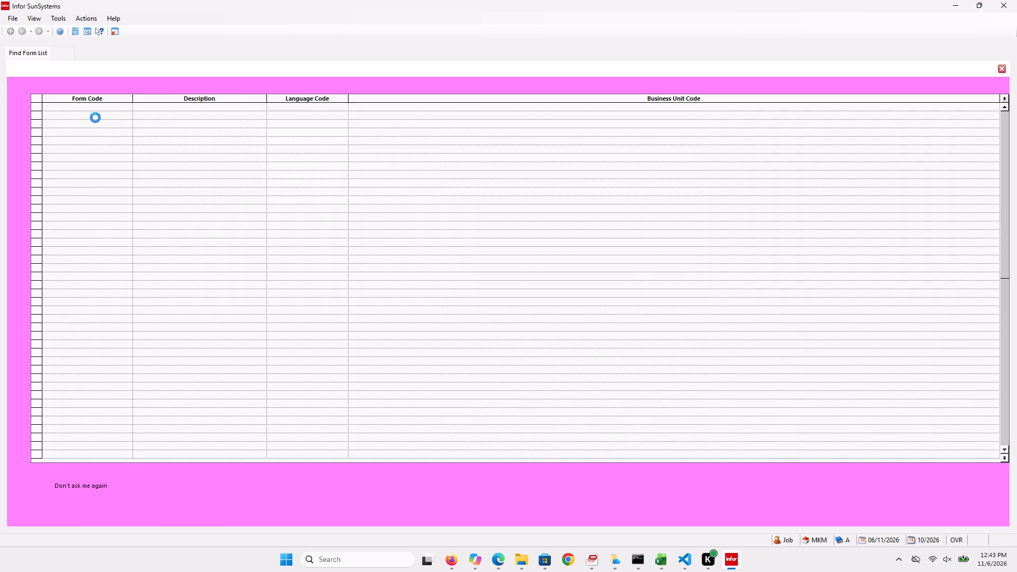
{"action": "key", "text": "Down"}
{"action": "key", "text": "Down"}
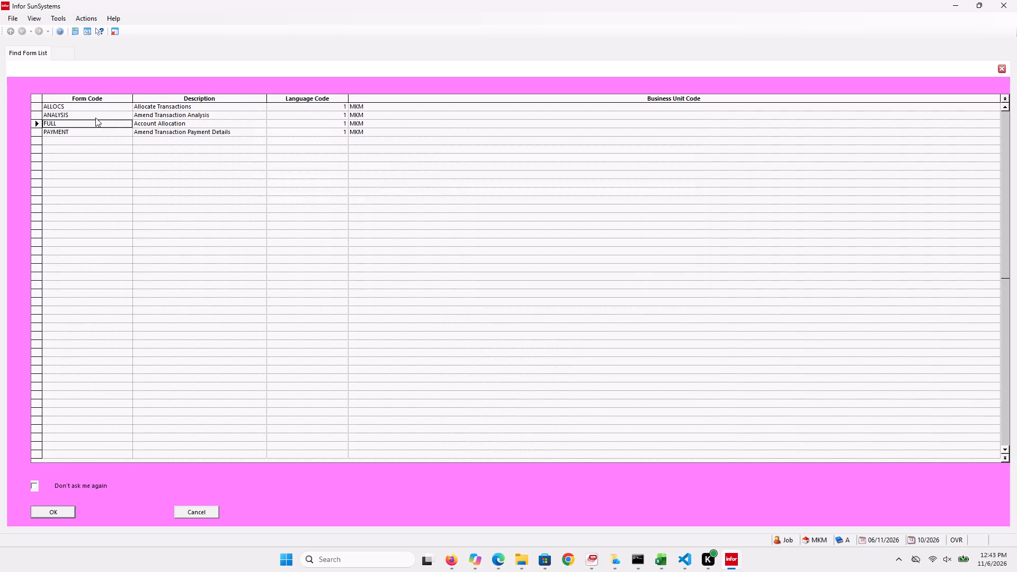
{"action": "key", "text": "Return"}
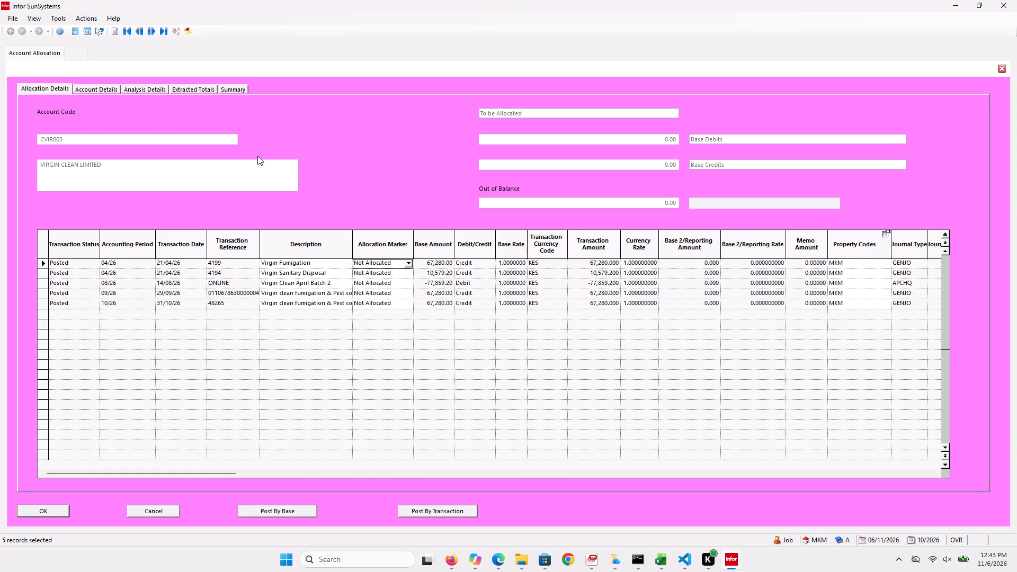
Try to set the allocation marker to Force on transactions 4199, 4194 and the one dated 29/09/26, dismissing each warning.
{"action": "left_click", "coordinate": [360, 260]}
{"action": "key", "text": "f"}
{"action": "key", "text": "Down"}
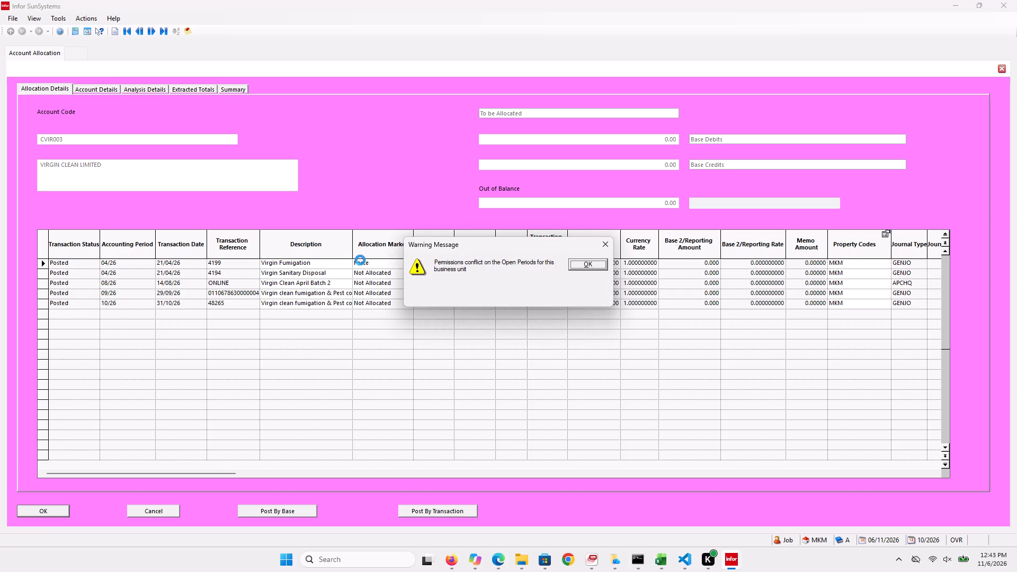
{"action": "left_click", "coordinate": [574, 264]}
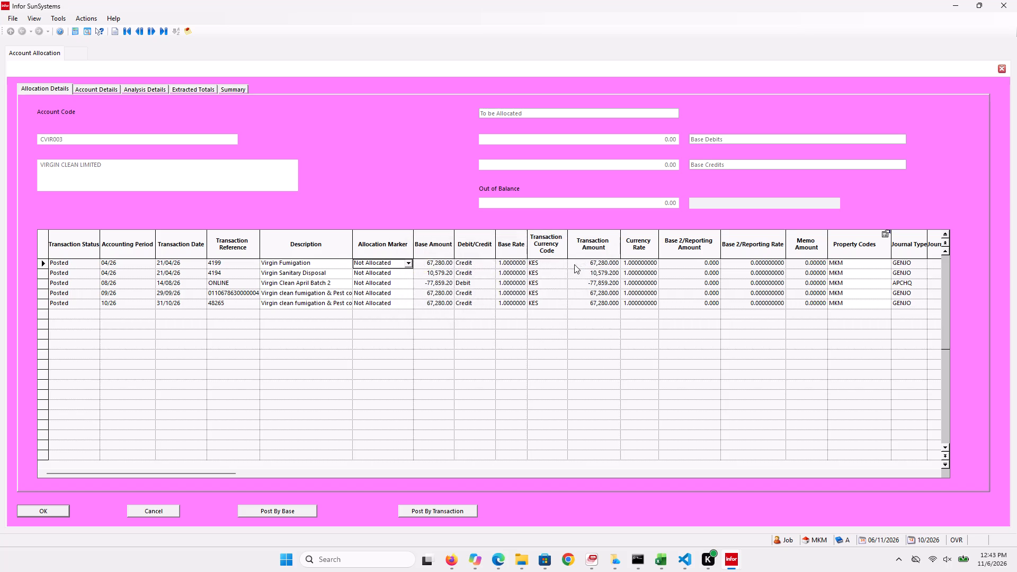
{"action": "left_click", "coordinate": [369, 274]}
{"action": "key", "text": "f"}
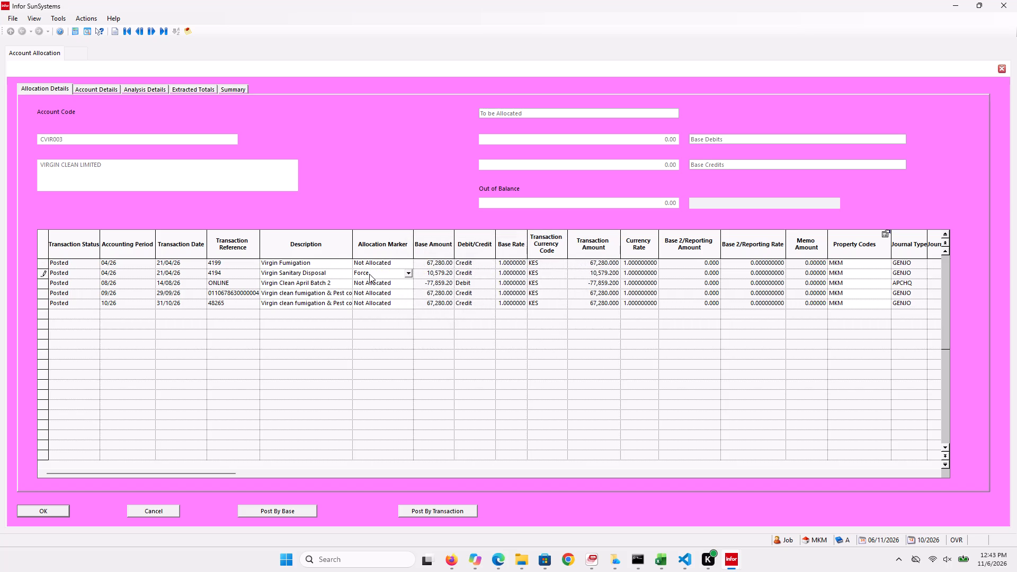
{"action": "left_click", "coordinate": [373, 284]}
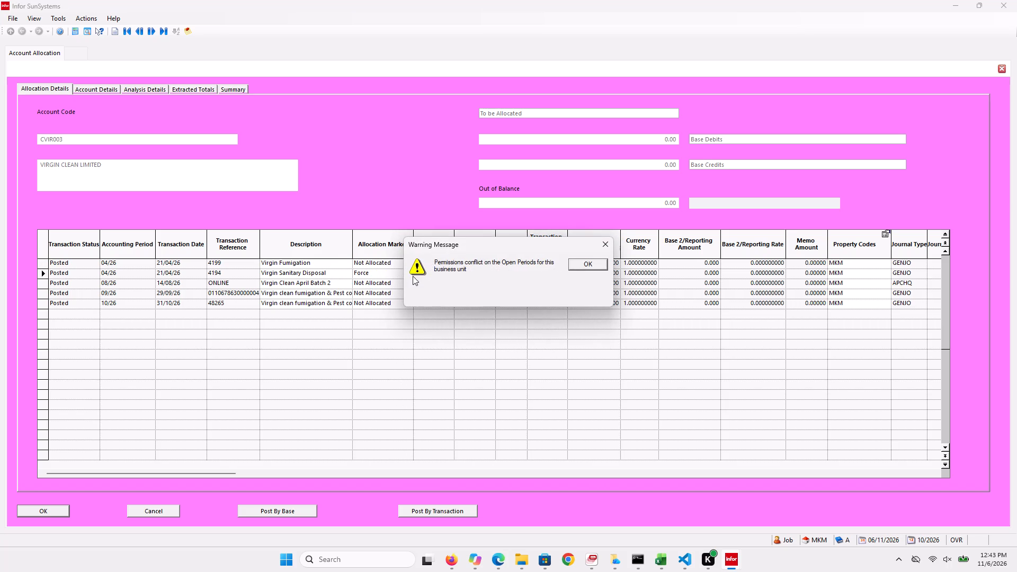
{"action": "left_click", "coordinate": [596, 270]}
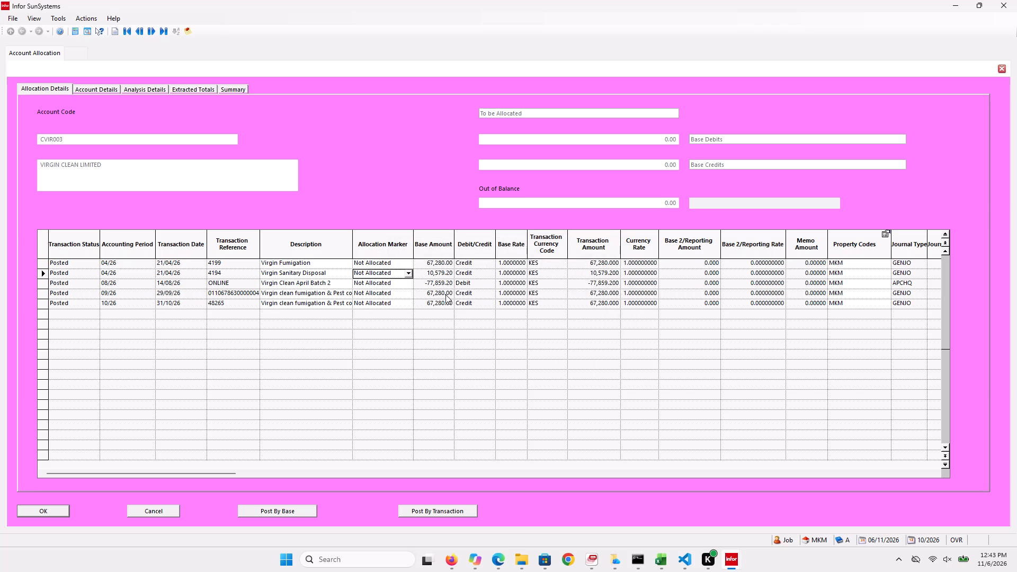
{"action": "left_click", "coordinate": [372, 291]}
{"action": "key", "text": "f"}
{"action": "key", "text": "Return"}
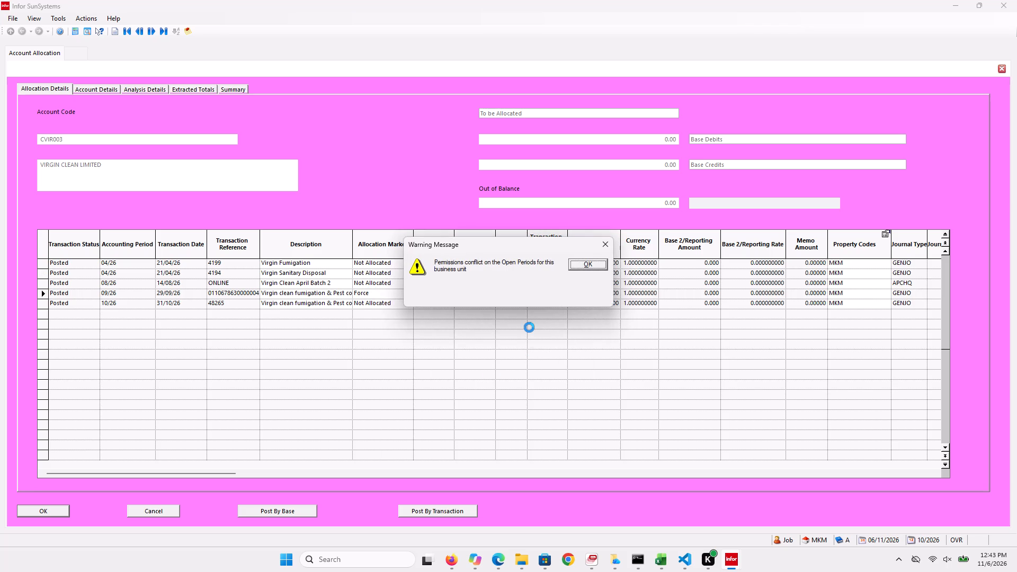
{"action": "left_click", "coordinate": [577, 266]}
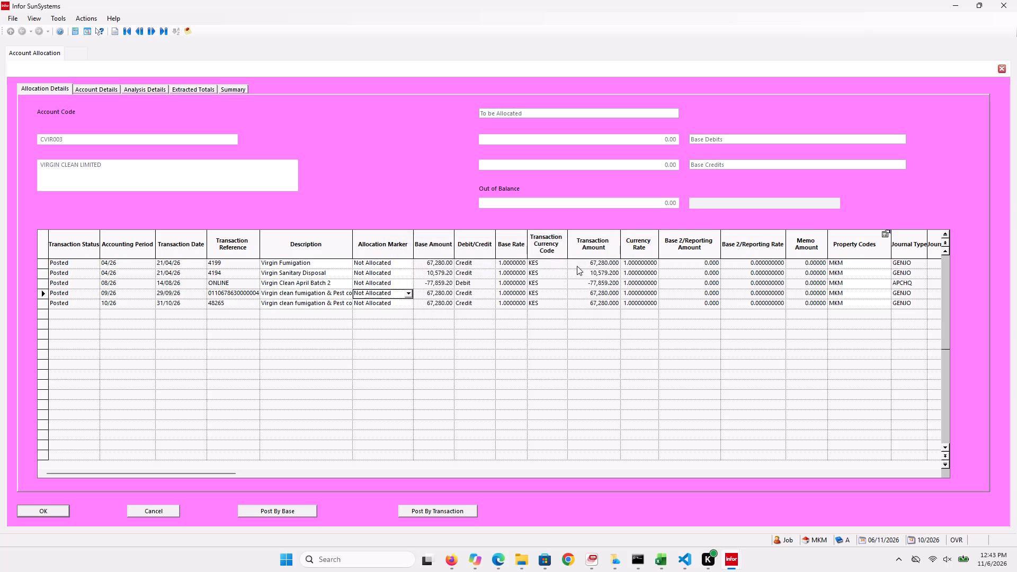
Post the Virgin Clean Limited allocation by base.
{"action": "left_click", "coordinate": [263, 515]}
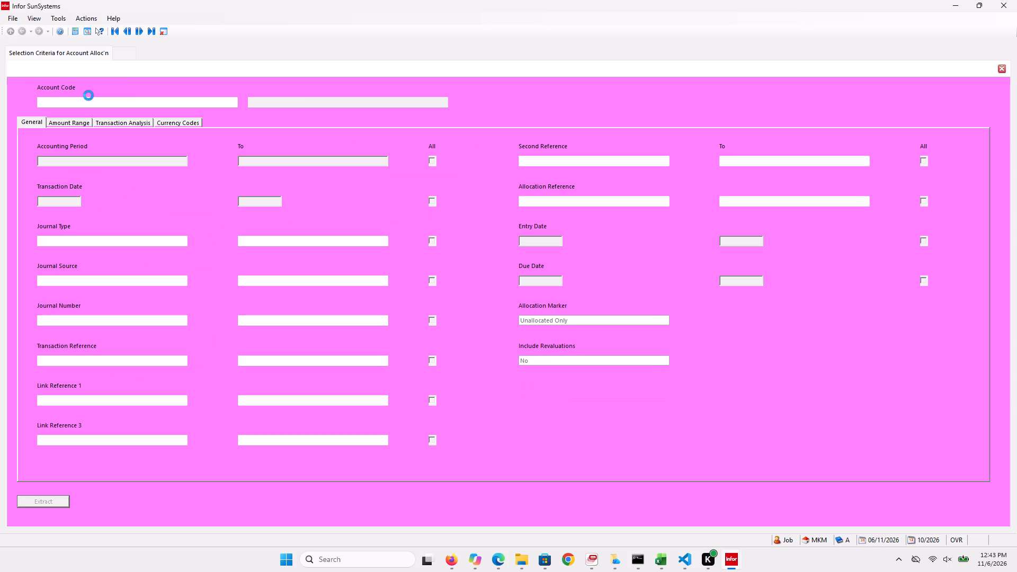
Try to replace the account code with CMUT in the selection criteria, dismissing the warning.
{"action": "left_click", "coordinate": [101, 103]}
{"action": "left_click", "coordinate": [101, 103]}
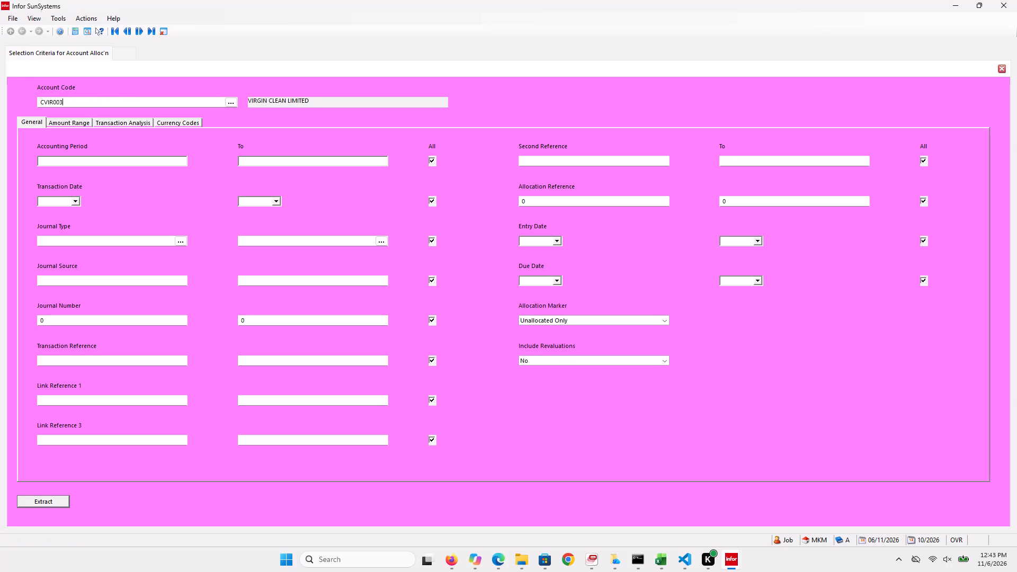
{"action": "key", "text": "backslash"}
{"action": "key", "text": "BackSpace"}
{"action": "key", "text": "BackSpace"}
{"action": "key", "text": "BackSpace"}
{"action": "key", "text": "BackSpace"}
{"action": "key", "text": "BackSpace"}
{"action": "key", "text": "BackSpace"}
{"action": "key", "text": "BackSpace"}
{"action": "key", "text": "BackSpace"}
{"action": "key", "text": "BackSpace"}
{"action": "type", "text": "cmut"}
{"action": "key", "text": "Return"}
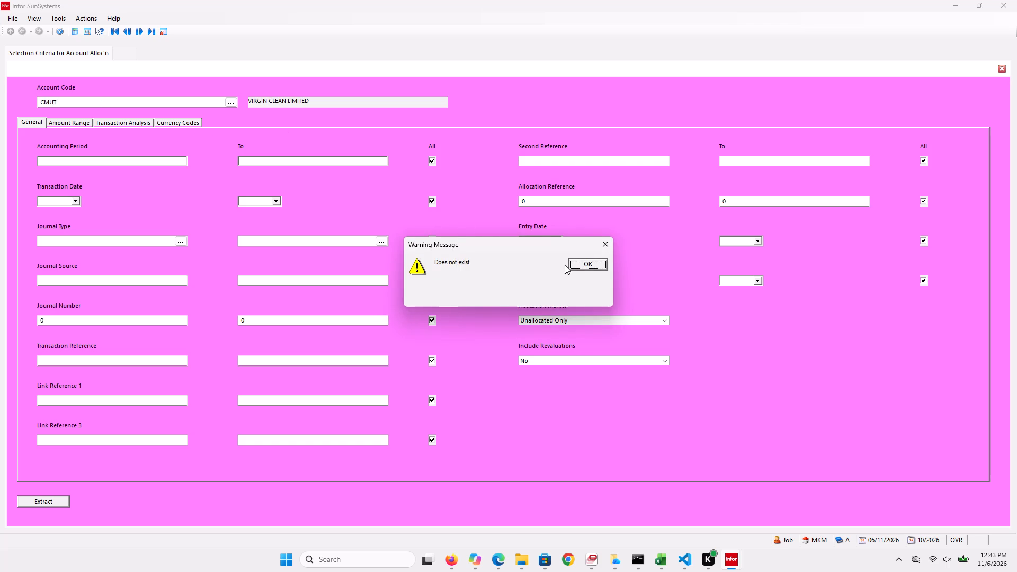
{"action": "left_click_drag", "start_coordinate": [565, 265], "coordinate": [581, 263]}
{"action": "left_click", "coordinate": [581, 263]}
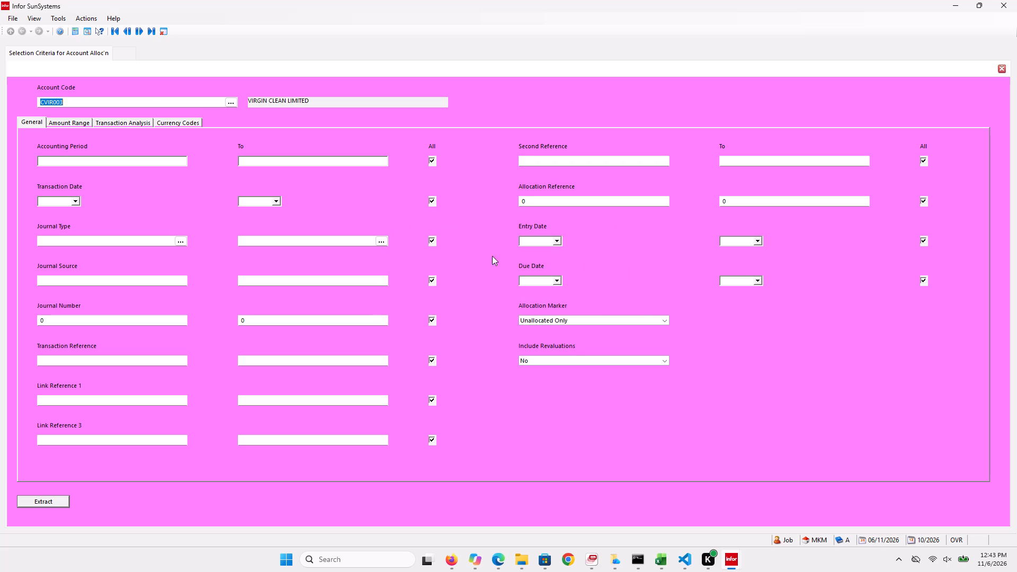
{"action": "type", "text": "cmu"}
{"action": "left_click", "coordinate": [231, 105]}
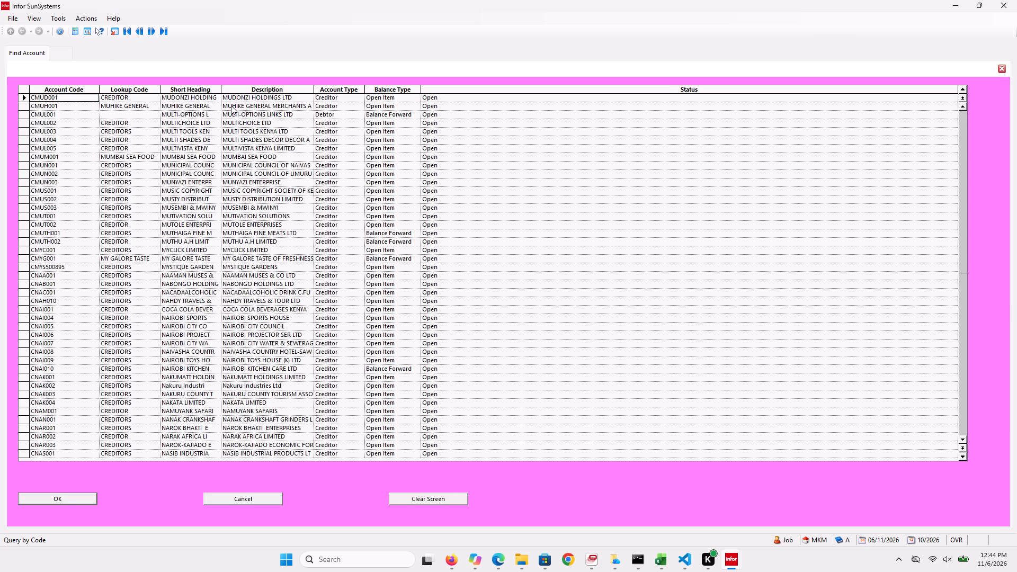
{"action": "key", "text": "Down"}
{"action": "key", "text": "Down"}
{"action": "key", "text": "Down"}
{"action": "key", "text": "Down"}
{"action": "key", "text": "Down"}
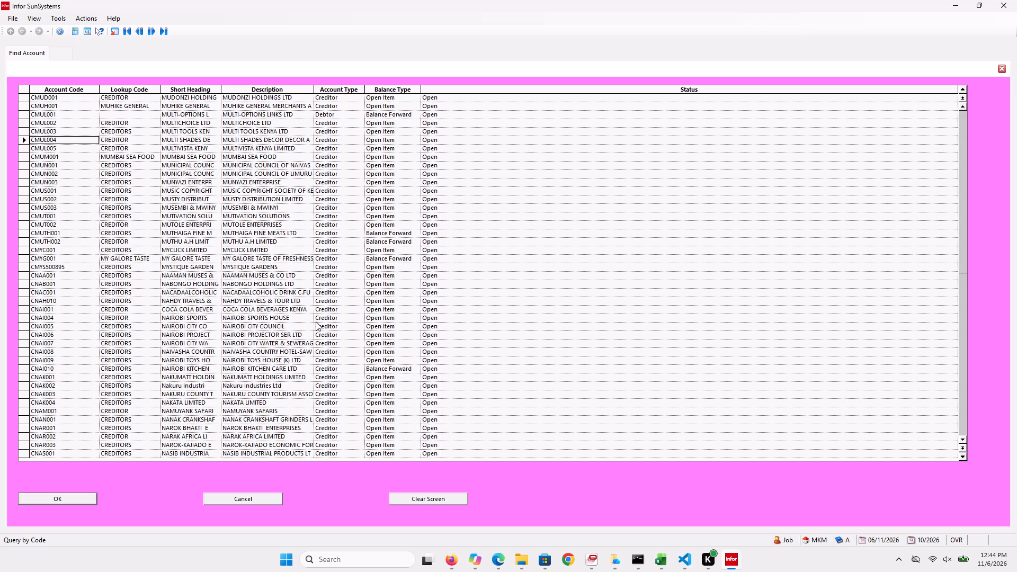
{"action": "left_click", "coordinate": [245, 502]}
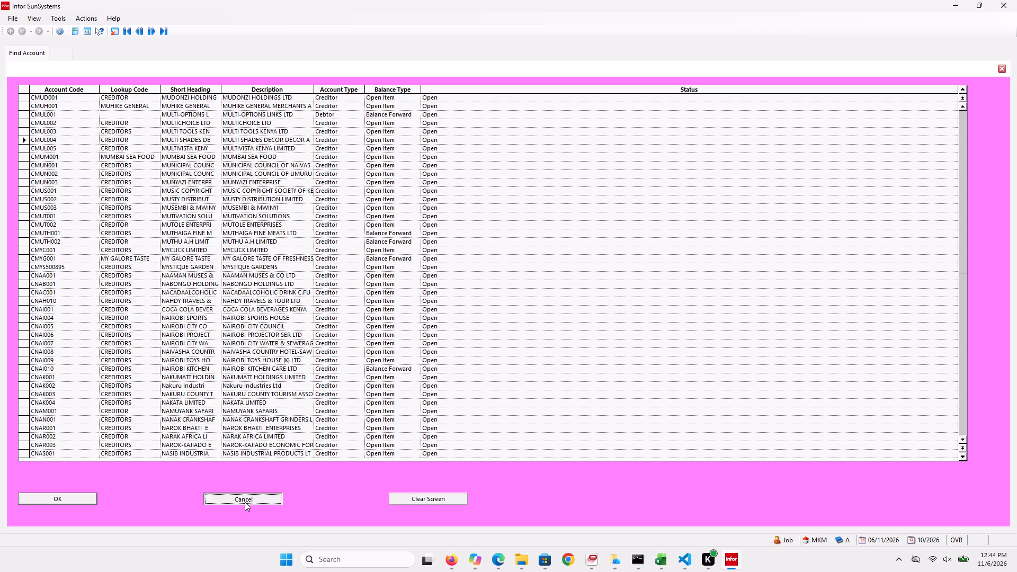
Look up account codes starting with CMUT and select CMUTH001, Muthaiga Fine Meats Ltd, for the allocation selection criteria.
{"action": "type", "text": "cmu"}
{"action": "key", "text": "t"}
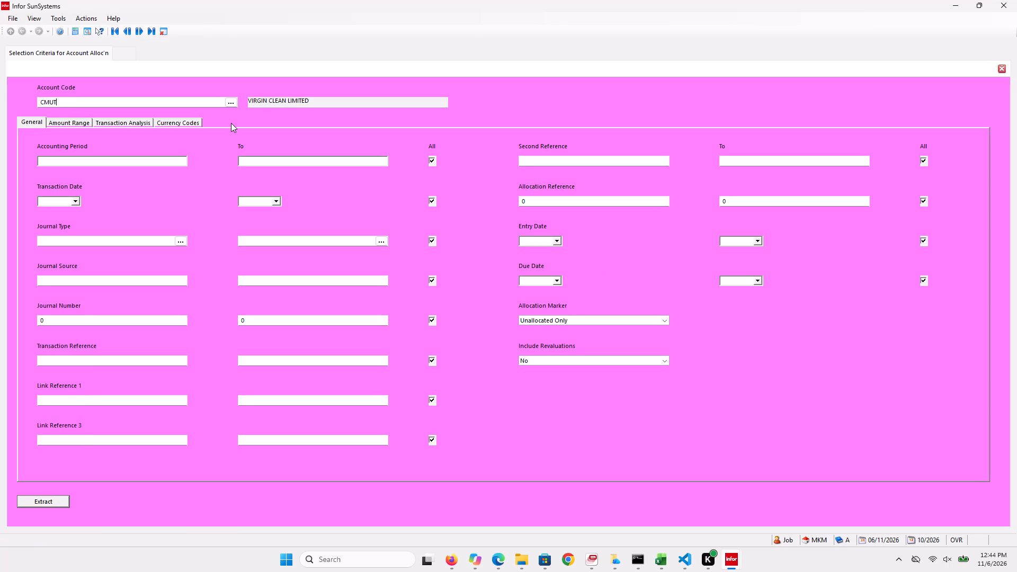
{"action": "left_click", "coordinate": [229, 104]}
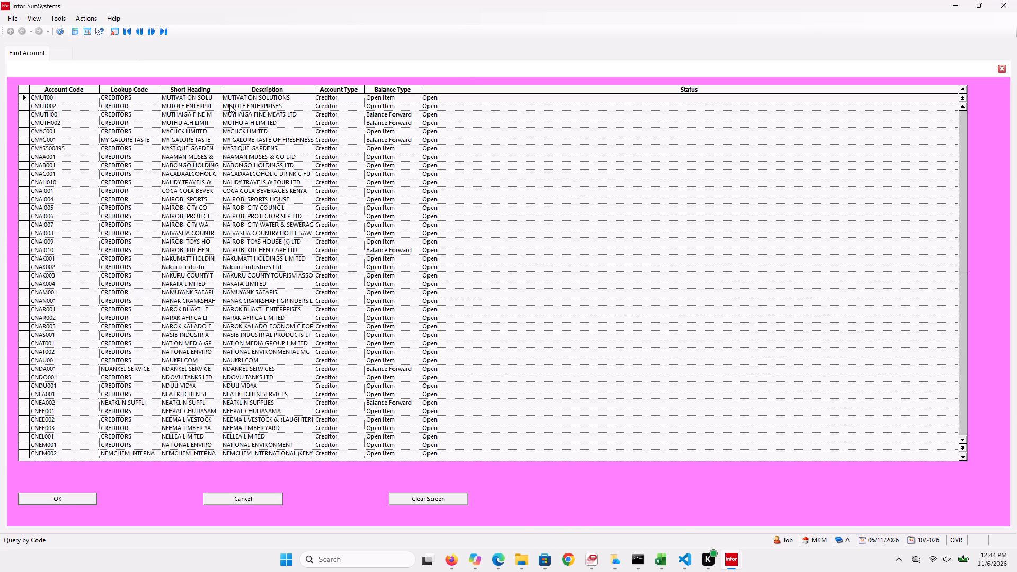
{"action": "key", "text": "Down"}
{"action": "key", "text": "Down"}
{"action": "key", "text": "Return"}
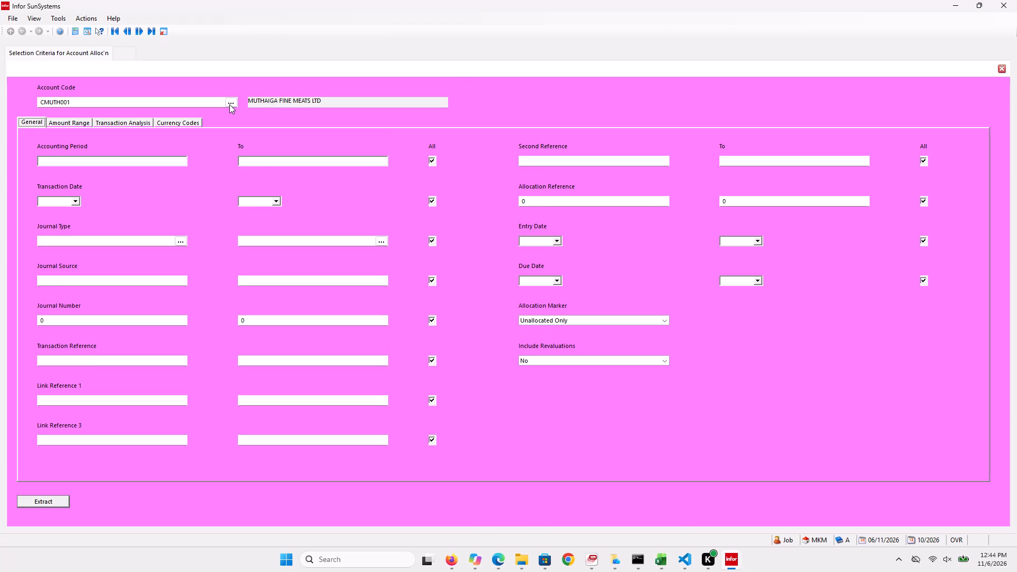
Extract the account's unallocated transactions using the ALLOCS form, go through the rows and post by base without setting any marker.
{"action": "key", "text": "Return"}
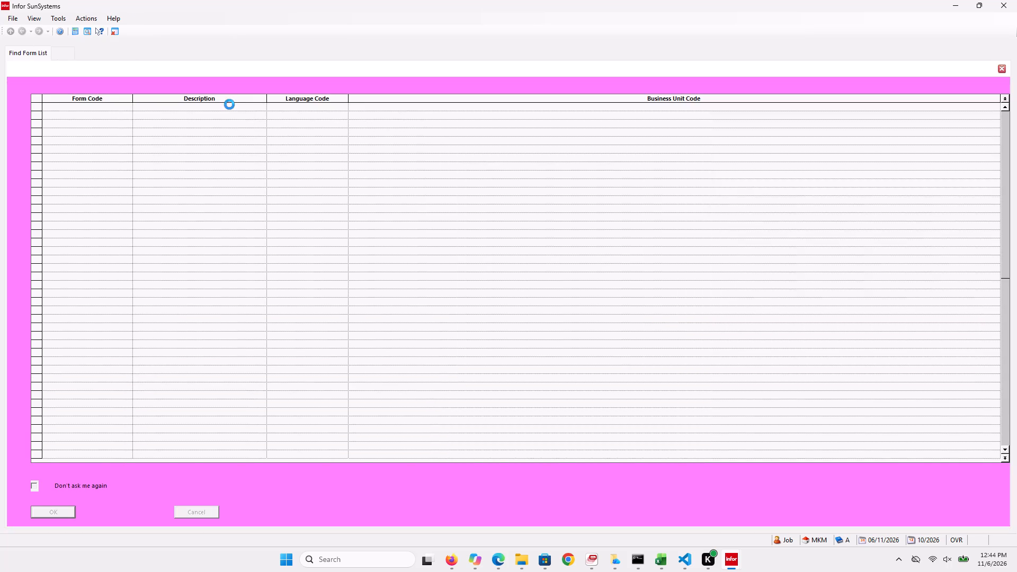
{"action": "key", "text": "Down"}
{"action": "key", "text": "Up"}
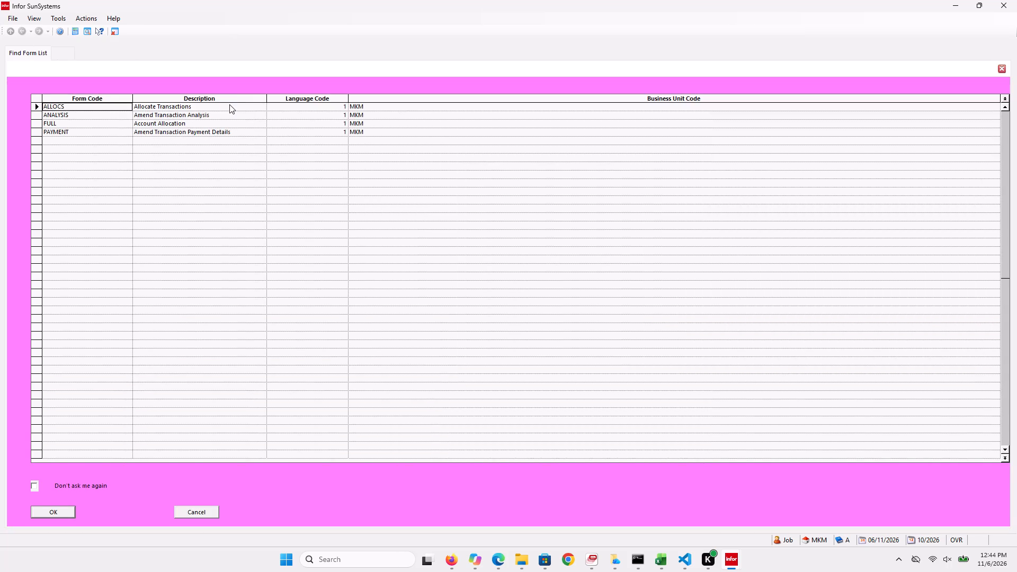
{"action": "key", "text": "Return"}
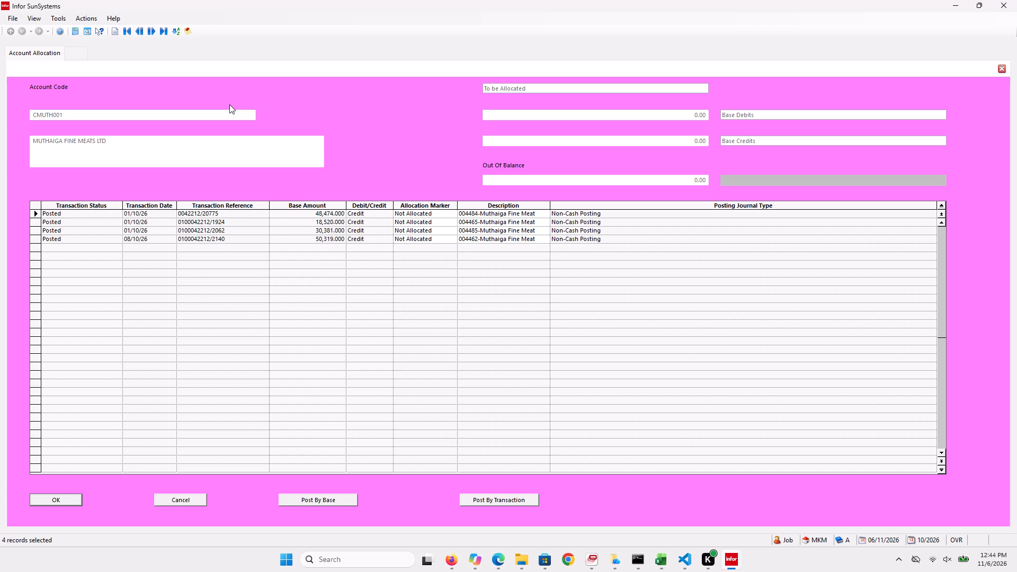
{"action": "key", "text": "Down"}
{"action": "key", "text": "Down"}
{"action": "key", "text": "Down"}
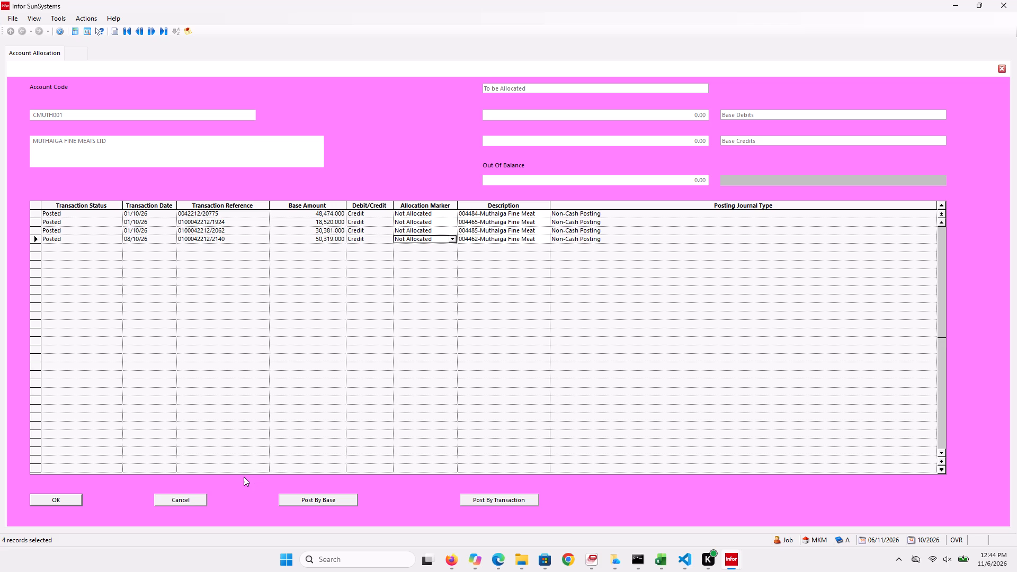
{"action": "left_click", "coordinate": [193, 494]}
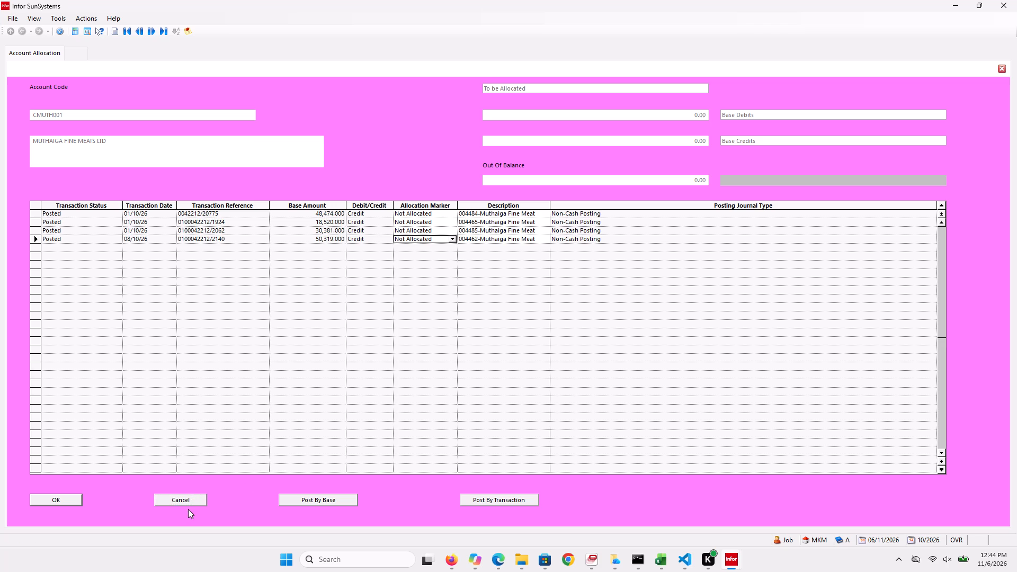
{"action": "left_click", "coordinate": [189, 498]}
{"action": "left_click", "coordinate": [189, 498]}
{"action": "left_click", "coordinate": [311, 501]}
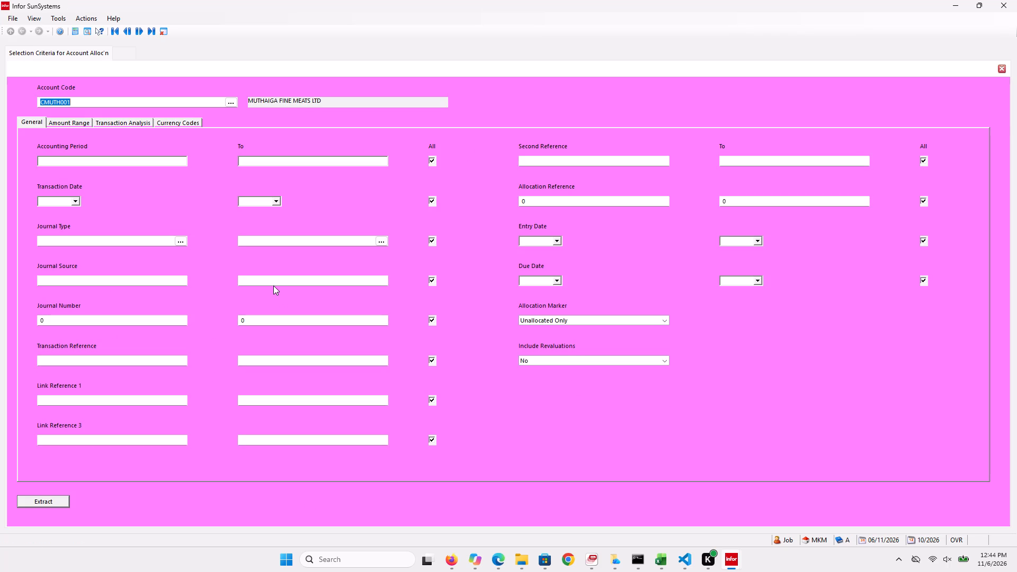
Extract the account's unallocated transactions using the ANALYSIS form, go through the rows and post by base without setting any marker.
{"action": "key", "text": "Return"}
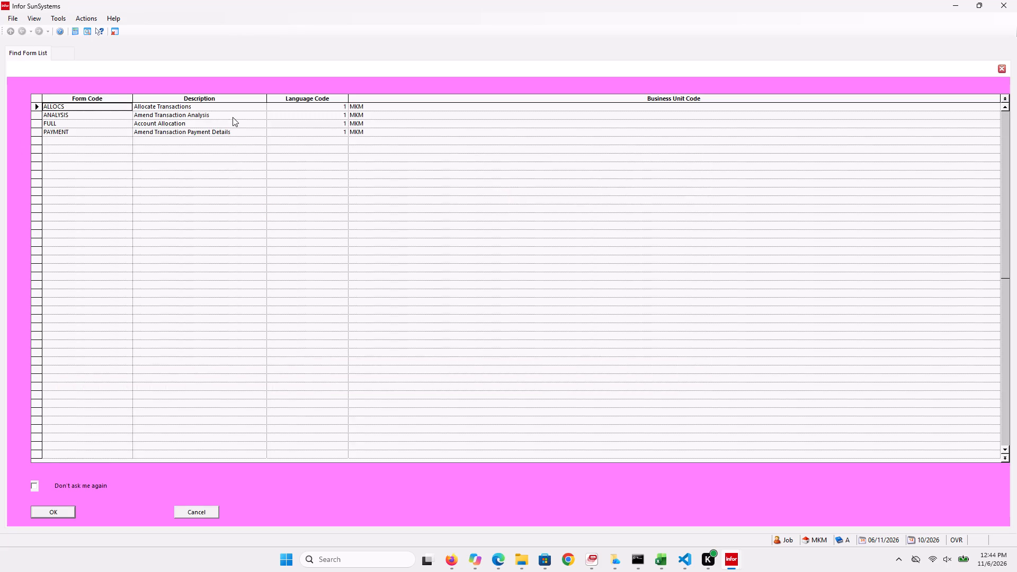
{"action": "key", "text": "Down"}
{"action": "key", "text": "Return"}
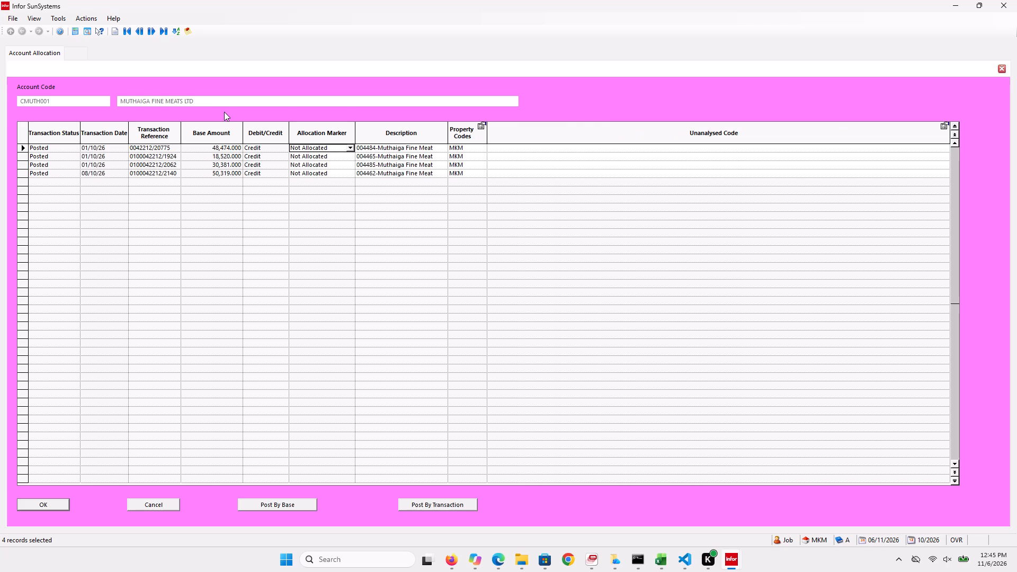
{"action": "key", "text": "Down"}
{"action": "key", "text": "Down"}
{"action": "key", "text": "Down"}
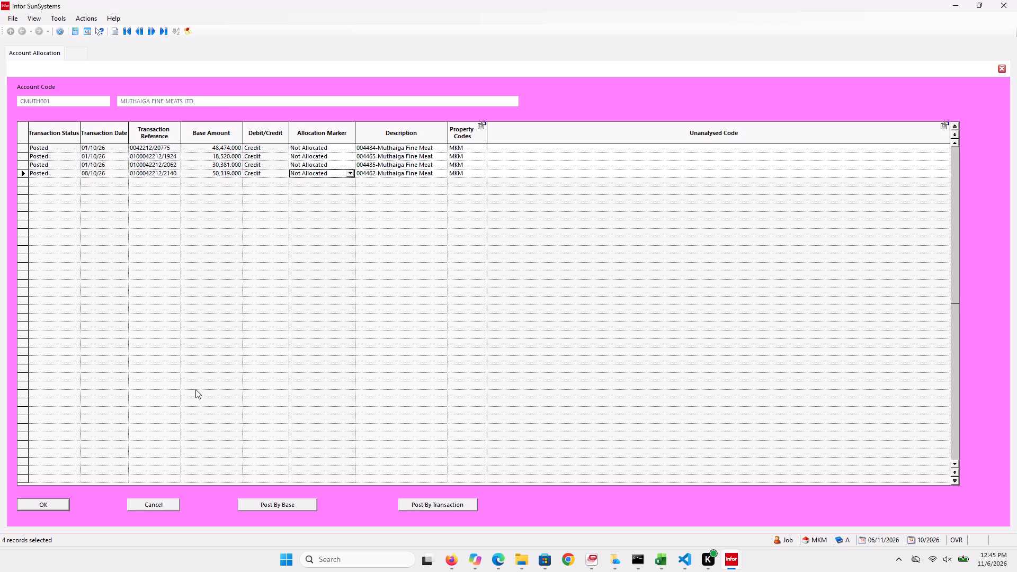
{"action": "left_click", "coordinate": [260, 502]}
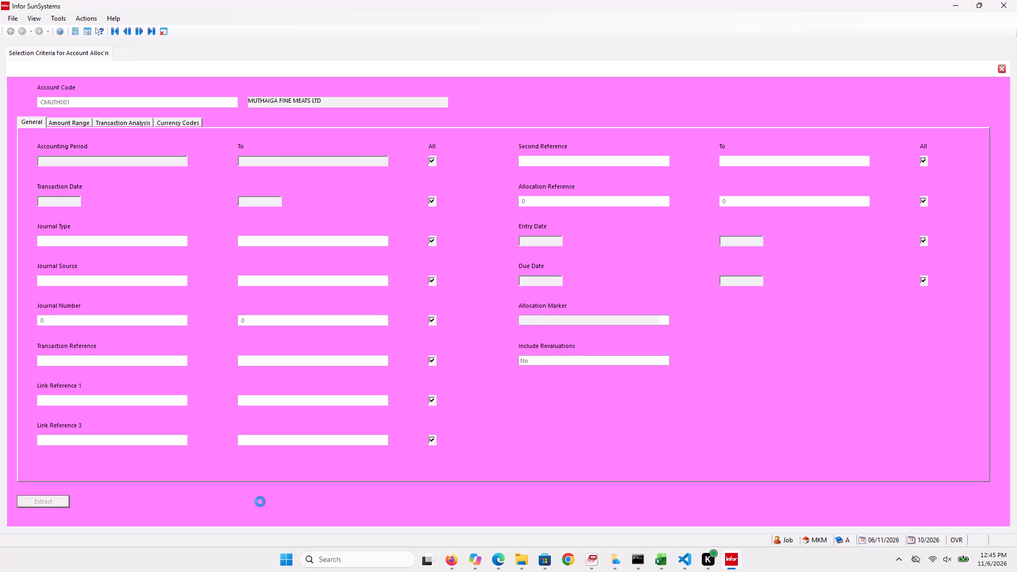
{"action": "key", "text": "Return"}
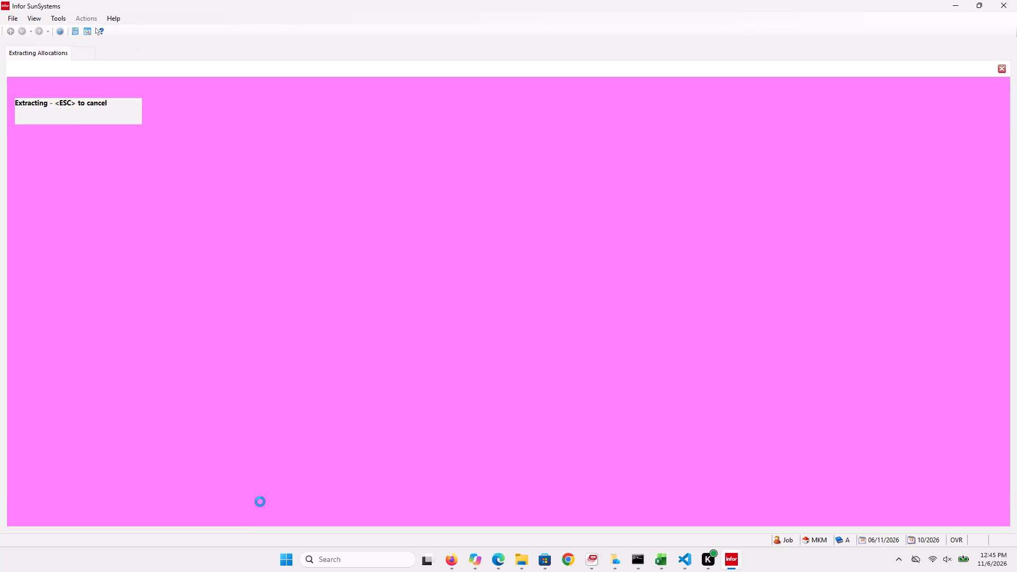
{"action": "key", "text": "Down"}
{"action": "key", "text": "Down"}
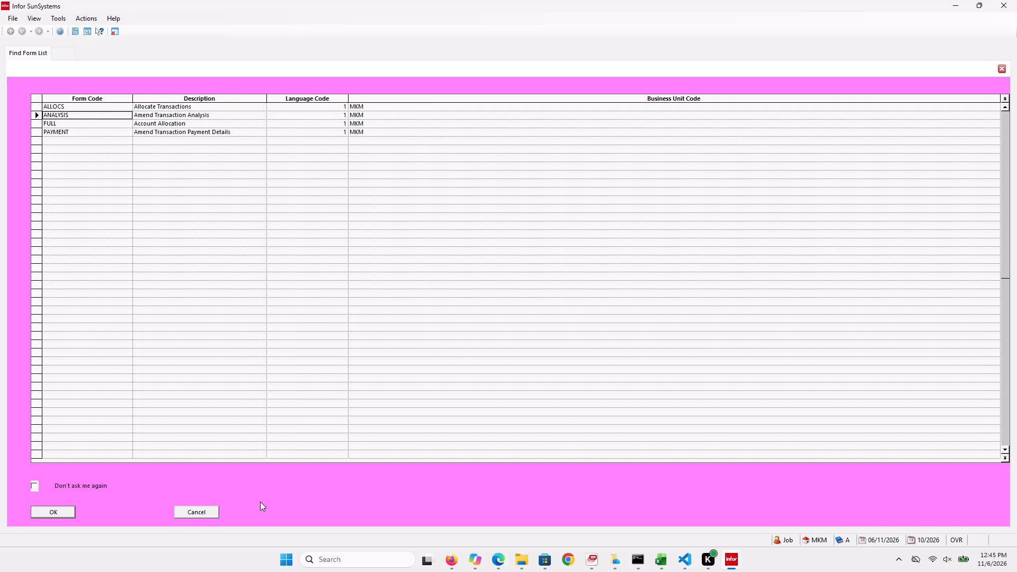
{"action": "key", "text": "Return"}
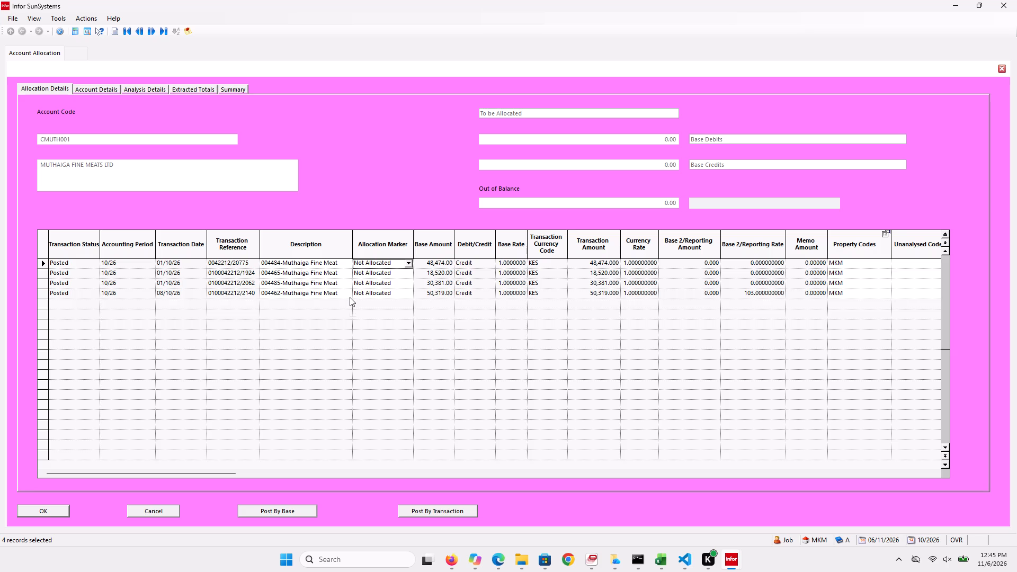
Set the allocation marker to Force on all four Muthaiga Fine Meats transactions and post the allocation by base.
{"action": "key", "text": "f"}
{"action": "key", "text": "Down"}
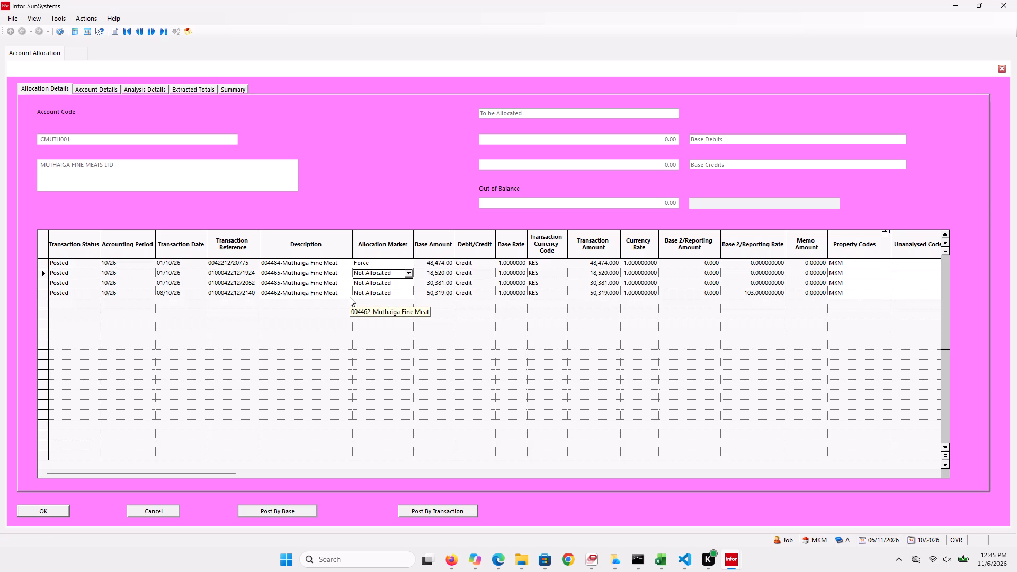
{"action": "key", "text": "f"}
{"action": "key", "text": "Down"}
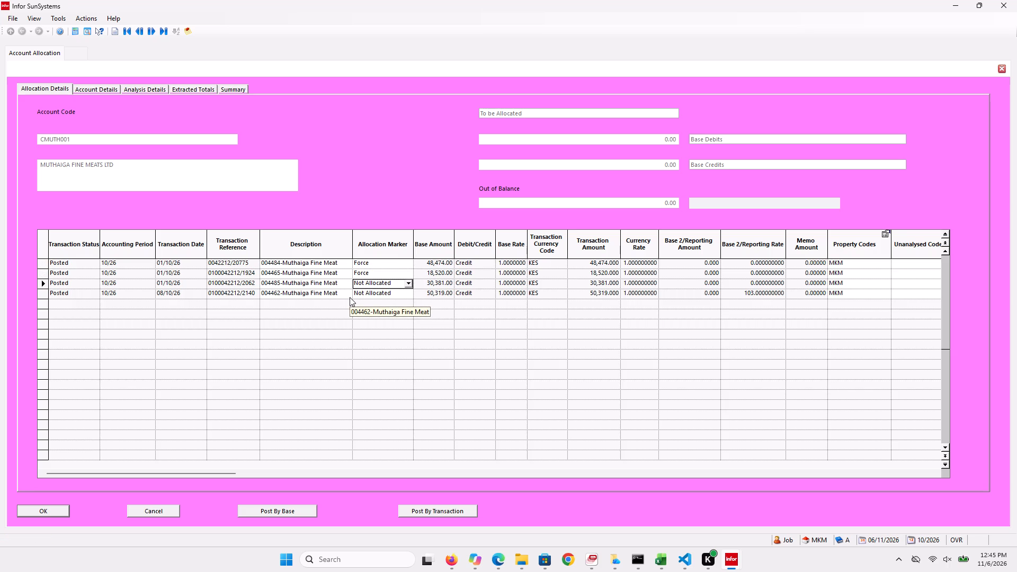
{"action": "key", "text": "f"}
{"action": "key", "text": "Down"}
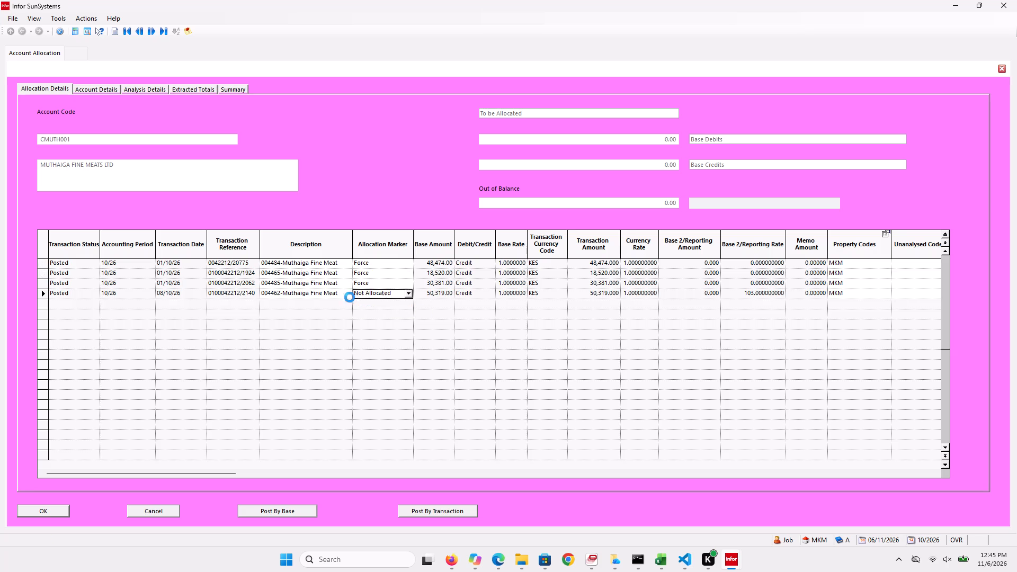
{"action": "key", "text": "f"}
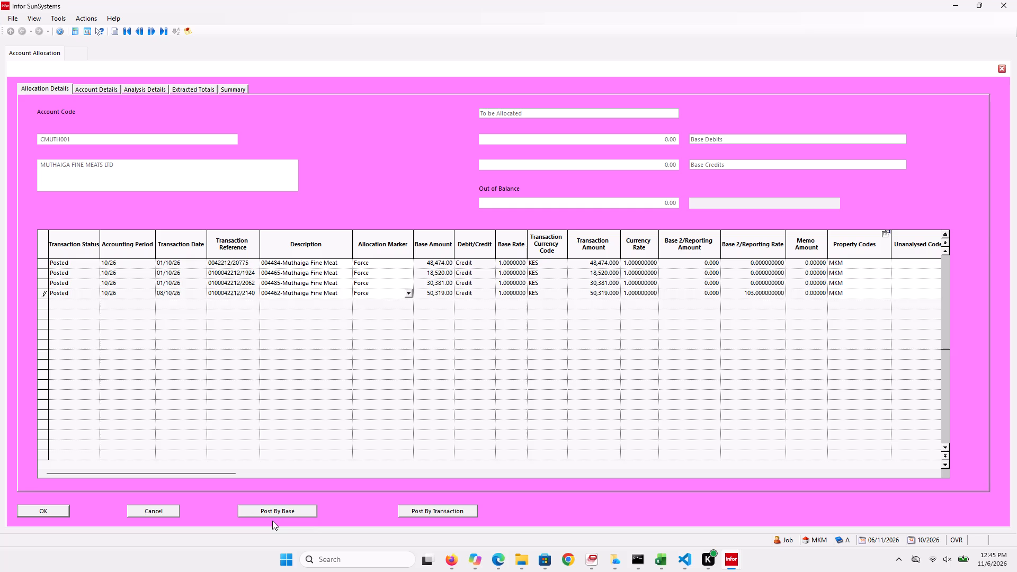
{"action": "left_click", "coordinate": [272, 517]}
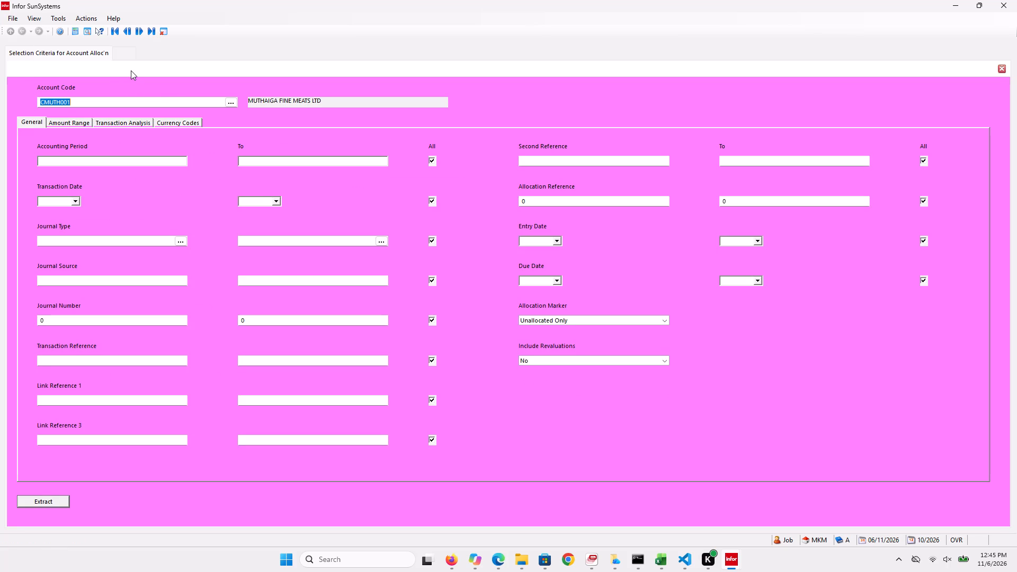
Open the Payment Voucher function from the Ledgers area, keeping the allocation selection criteria open.
{"action": "left_click", "coordinate": [126, 48]}
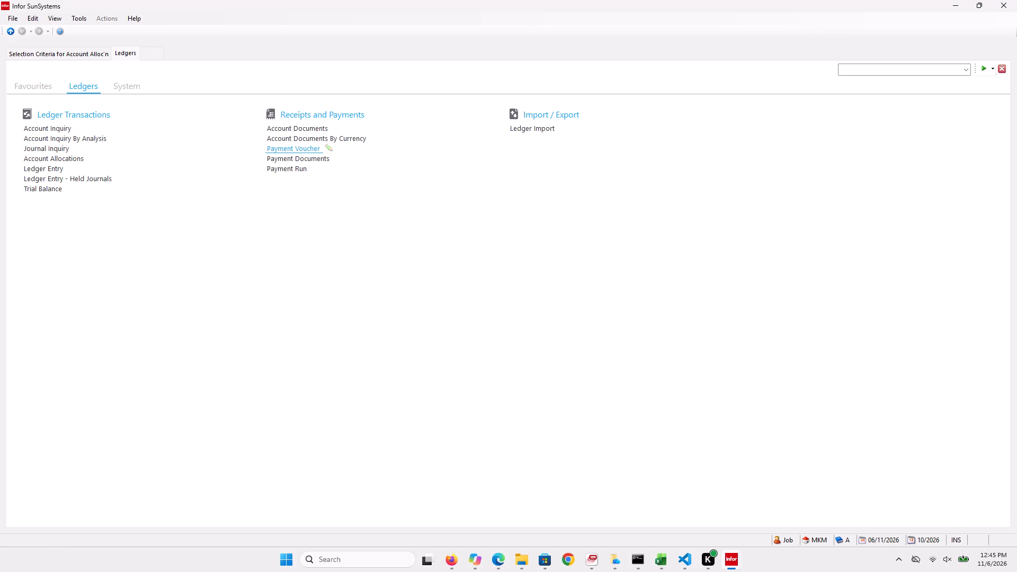
{"action": "double_click", "coordinate": [283, 147]}
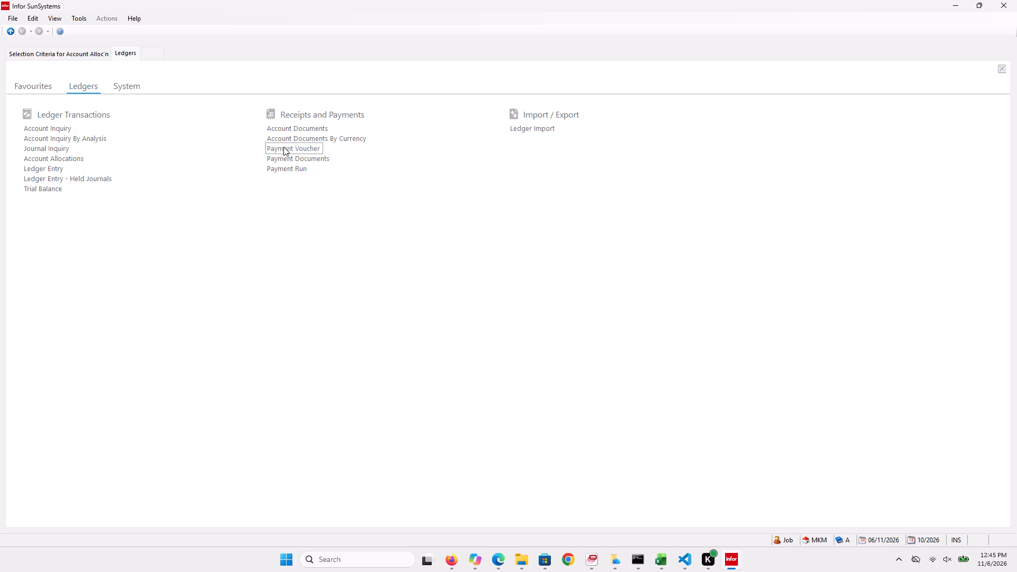
{"action": "left_click", "coordinate": [261, 131]}
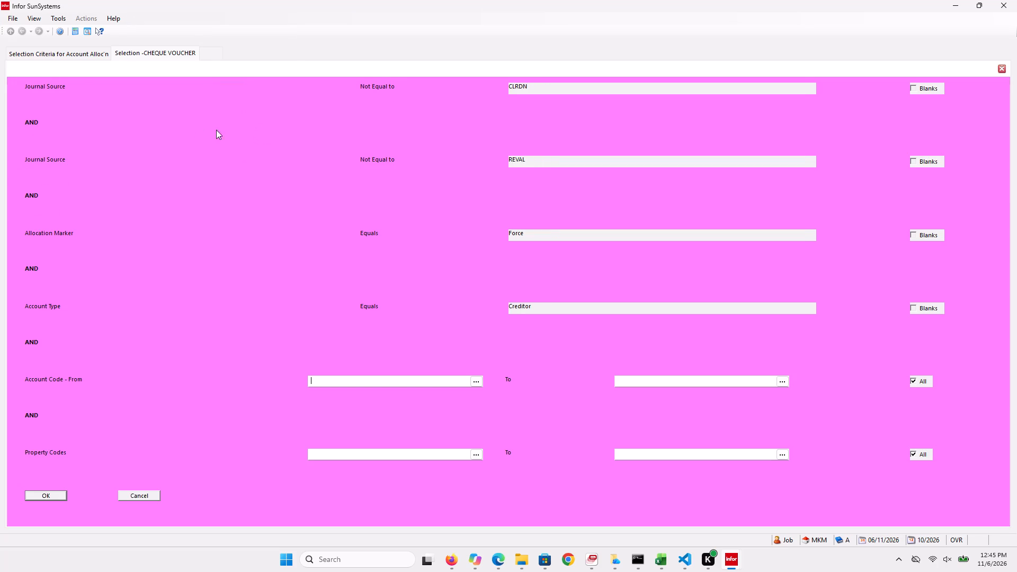
Copy account code CMUTH001 from the allocation criteria into both ends of the cheque voucher's account range and run the selection.
{"action": "left_click", "coordinate": [82, 56]}
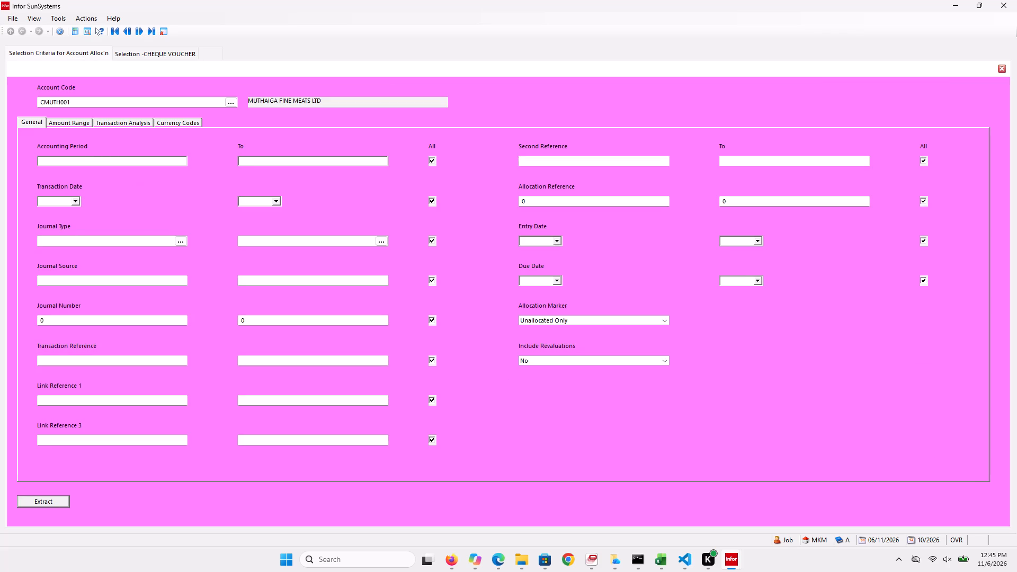
{"action": "left_click", "coordinate": [92, 104]}
{"action": "key", "text": "ctrl+c"}
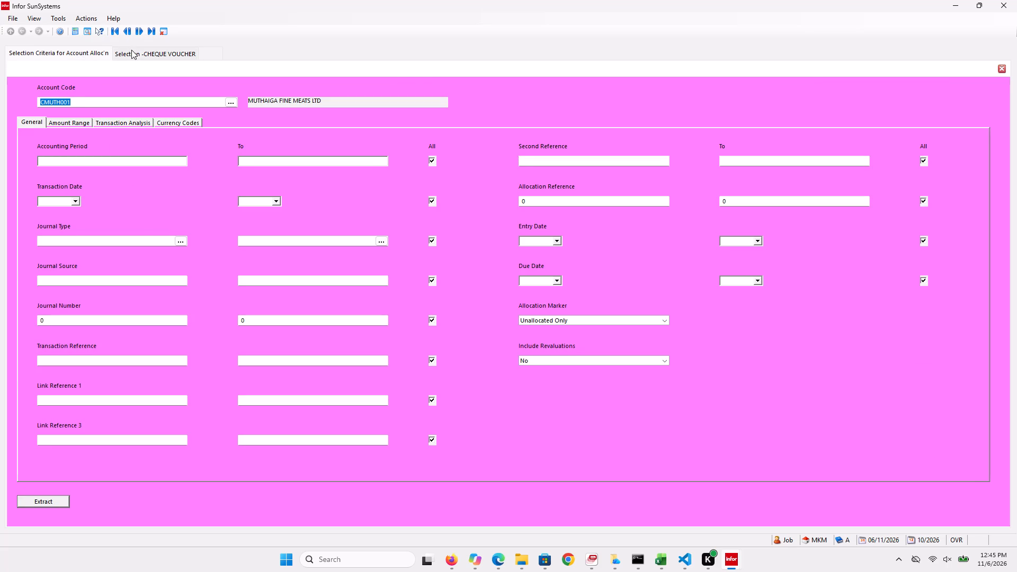
{"action": "left_click", "coordinate": [131, 53]}
{"action": "left_click", "coordinate": [359, 381]}
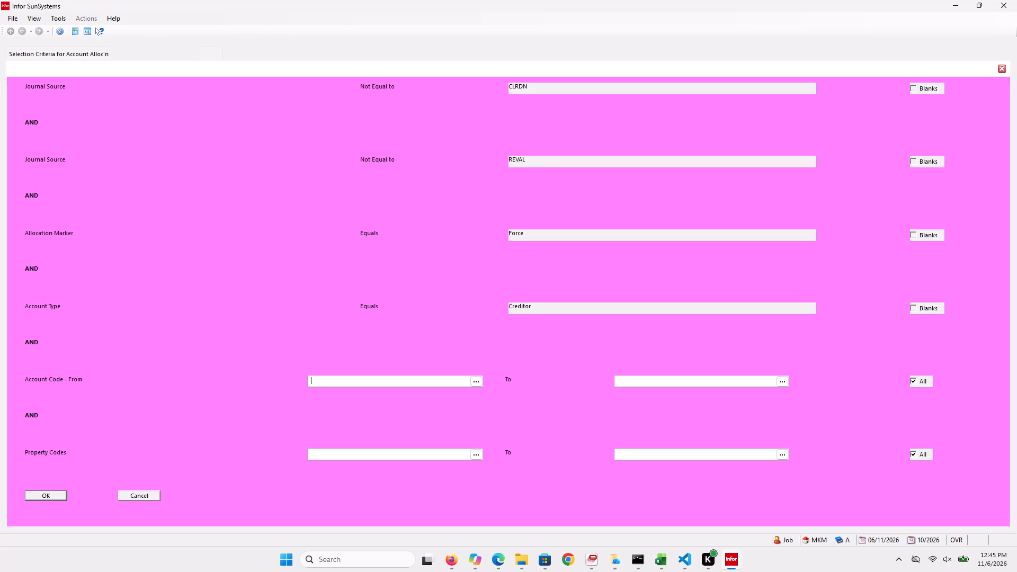
{"action": "key", "text": "ctrl+v"}
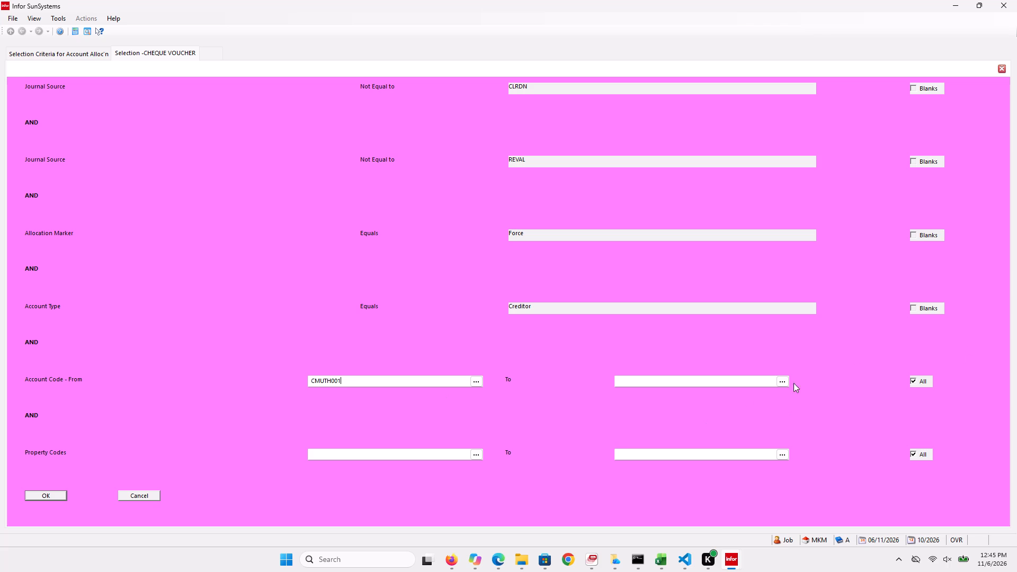
{"action": "left_click", "coordinate": [725, 382]}
{"action": "key", "text": "ctrl+v"}
{"action": "key", "text": "Return"}
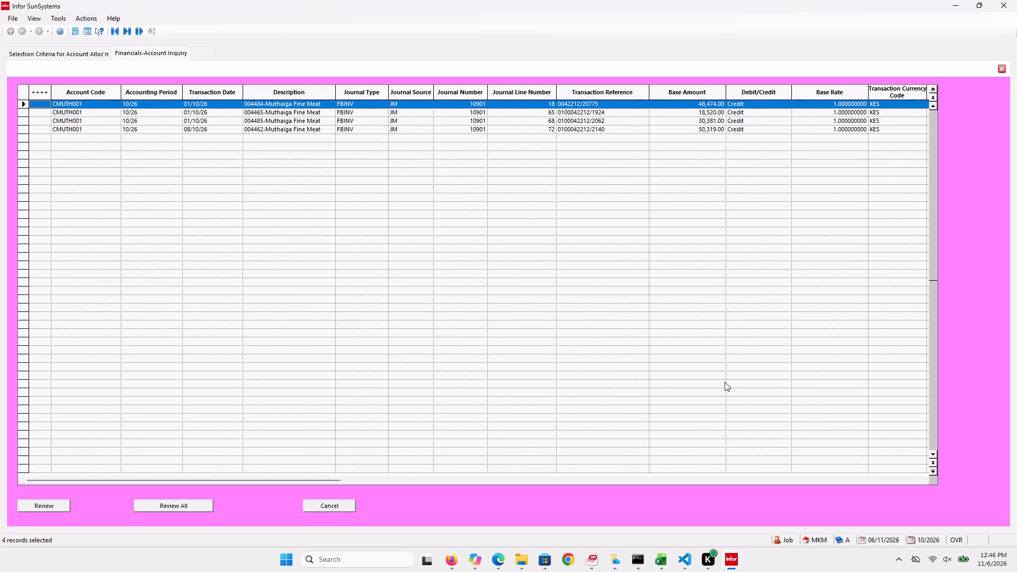
Review all the listed CMUTH001 transactions and start the Ledger Inquiry report process for them.
{"action": "left_click", "coordinate": [177, 504]}
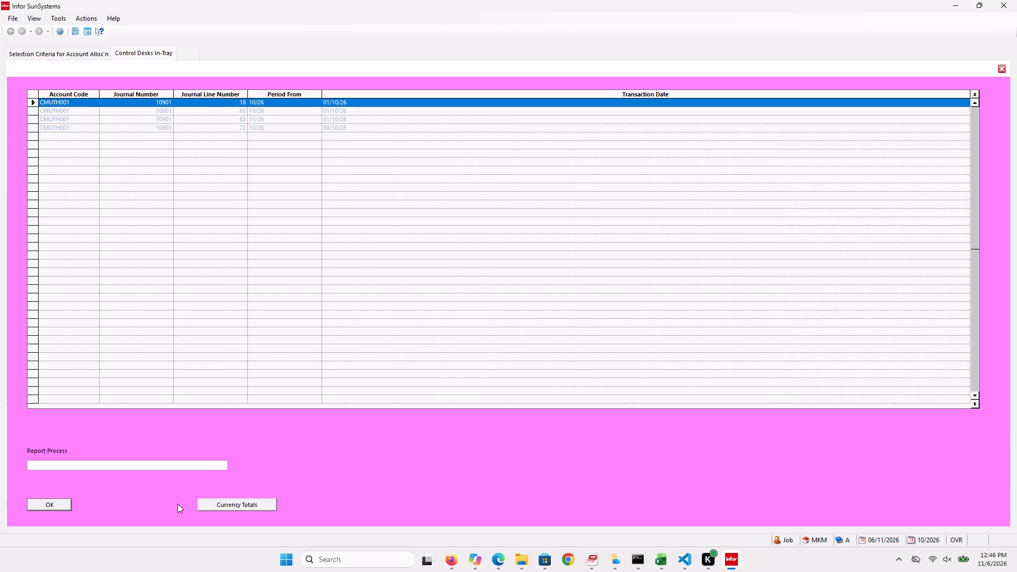
{"action": "left_click", "coordinate": [226, 464]}
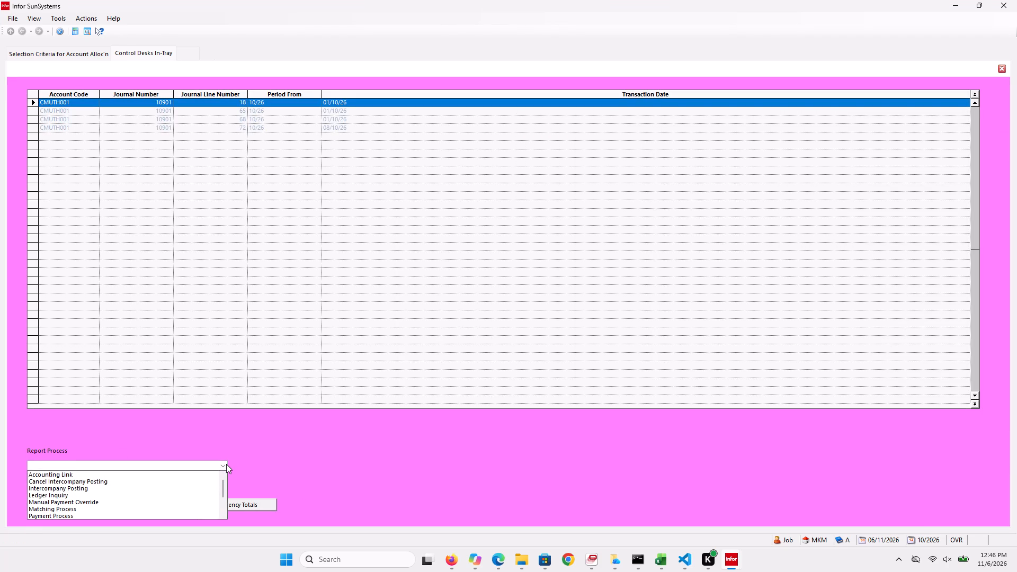
{"action": "left_click", "coordinate": [151, 495]}
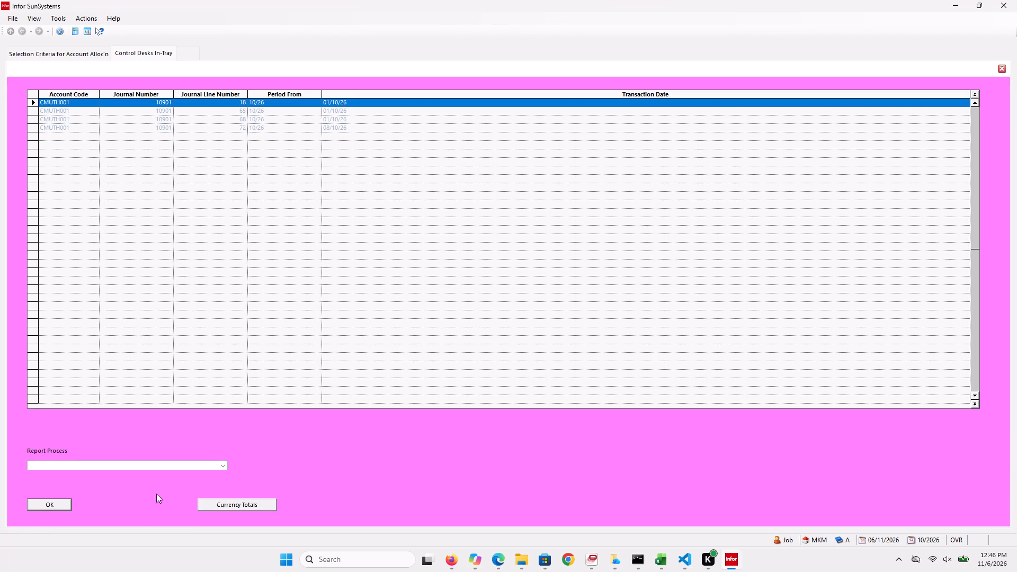
{"action": "left_click", "coordinate": [43, 506]}
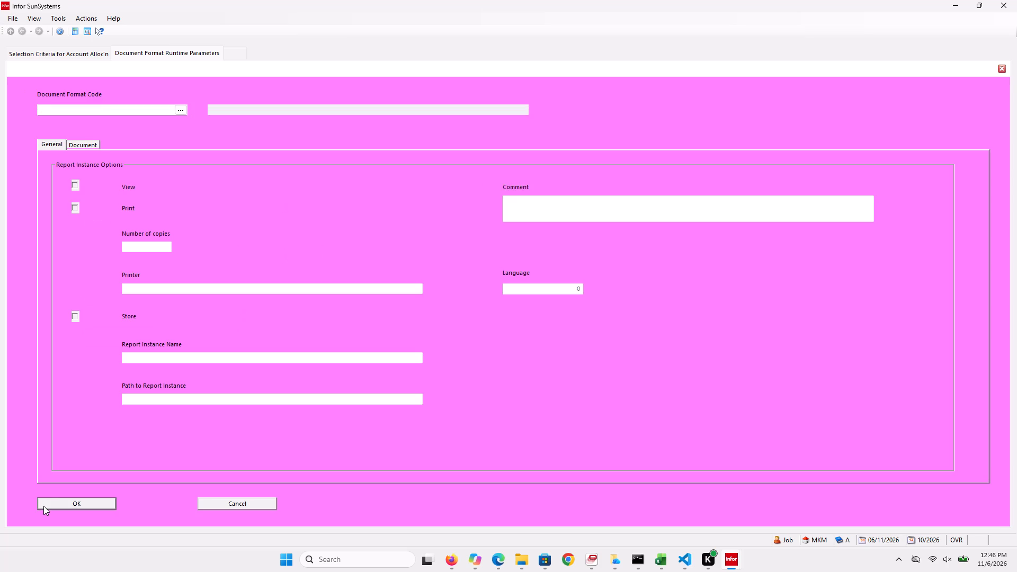
Choose the VOUCHER_MKM cheque payment voucher as the document format and generate the report.
{"action": "left_click", "coordinate": [179, 106]}
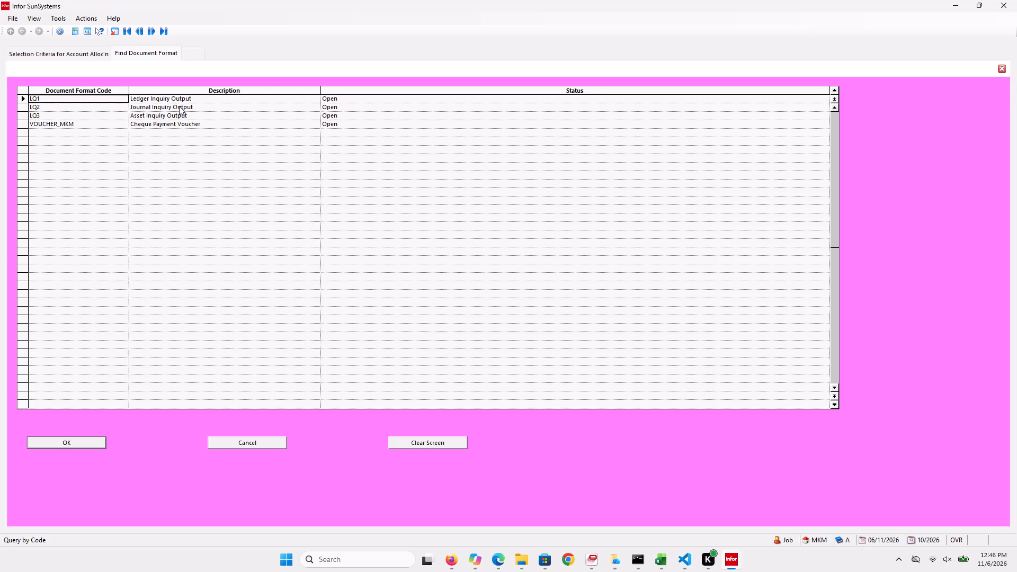
{"action": "key", "text": "Down"}
{"action": "key", "text": "Down"}
{"action": "key", "text": "Down"}
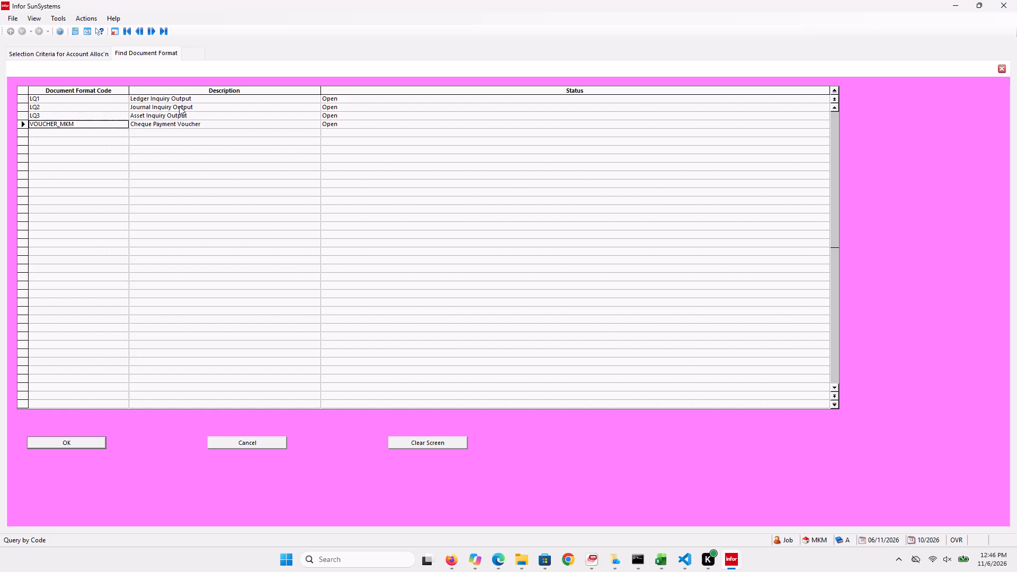
{"action": "key", "text": "Return"}
{"action": "key", "text": "Return"}
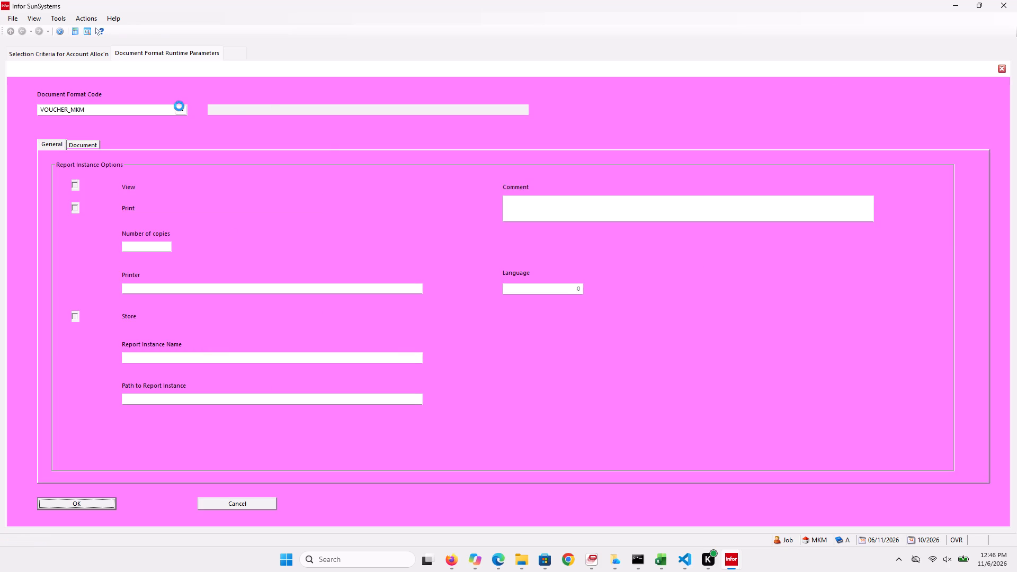
{"action": "key", "text": "Return"}
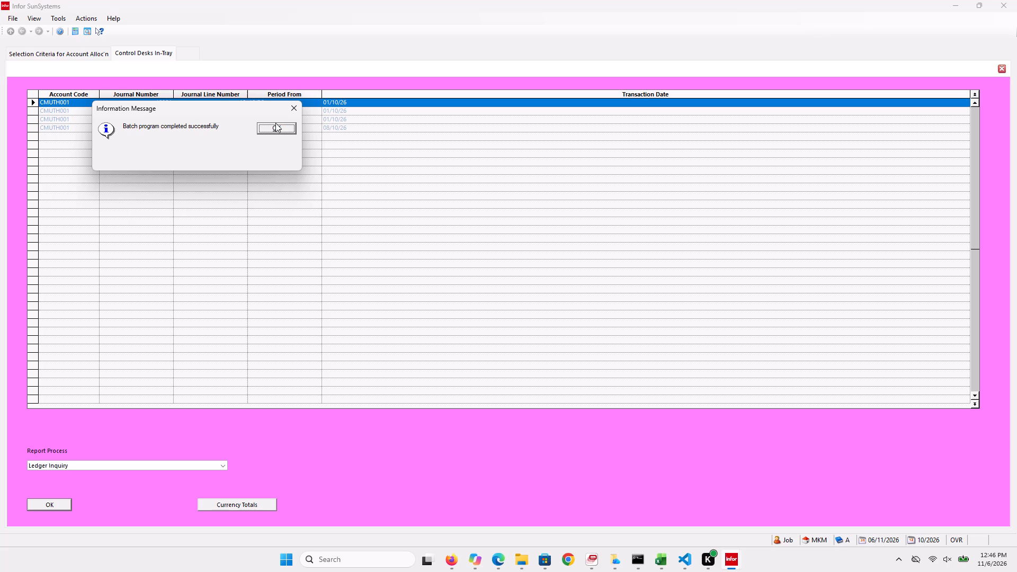
{"action": "key", "text": "Return"}
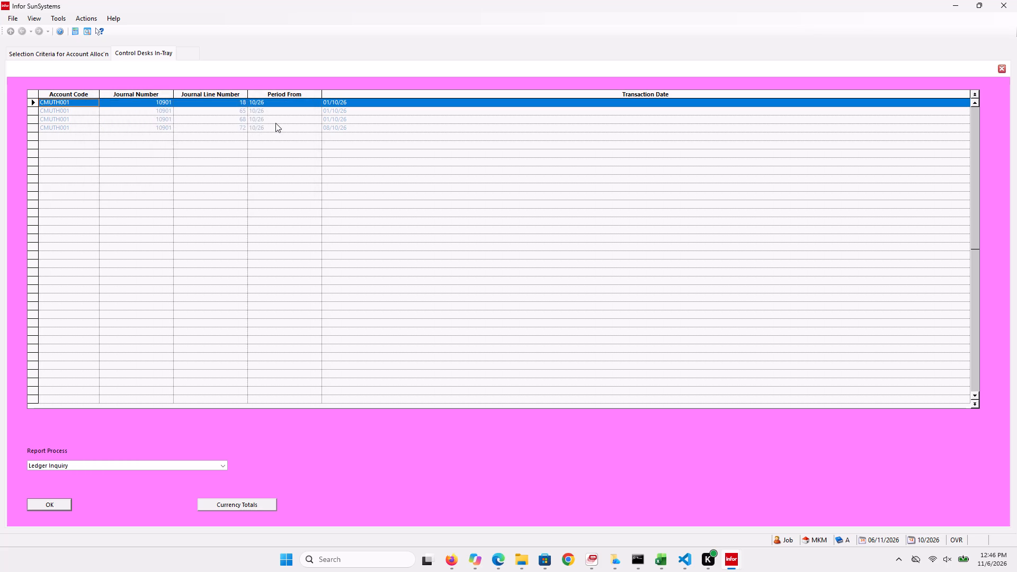
{"action": "key", "text": "Return"}
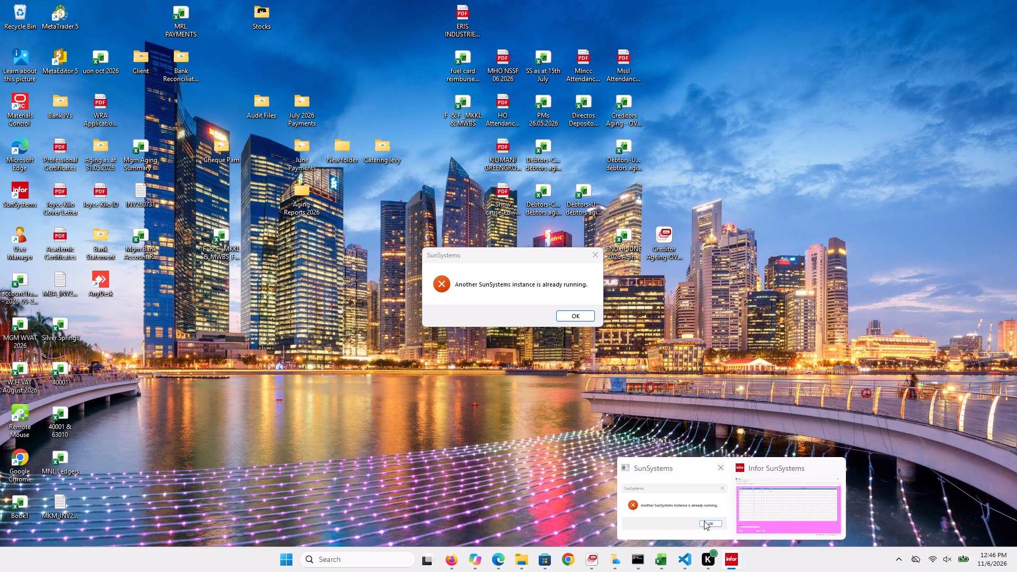
Dismiss the error about another SunSystems instance and return to the main SunSystems window.
{"action": "left_click", "coordinate": [673, 499]}
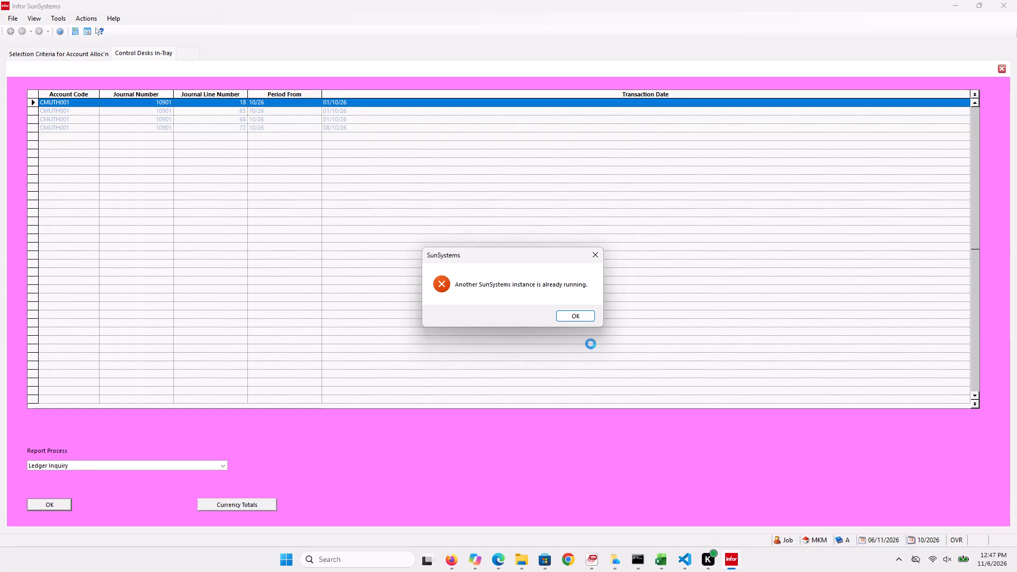
{"action": "left_click", "coordinate": [583, 319]}
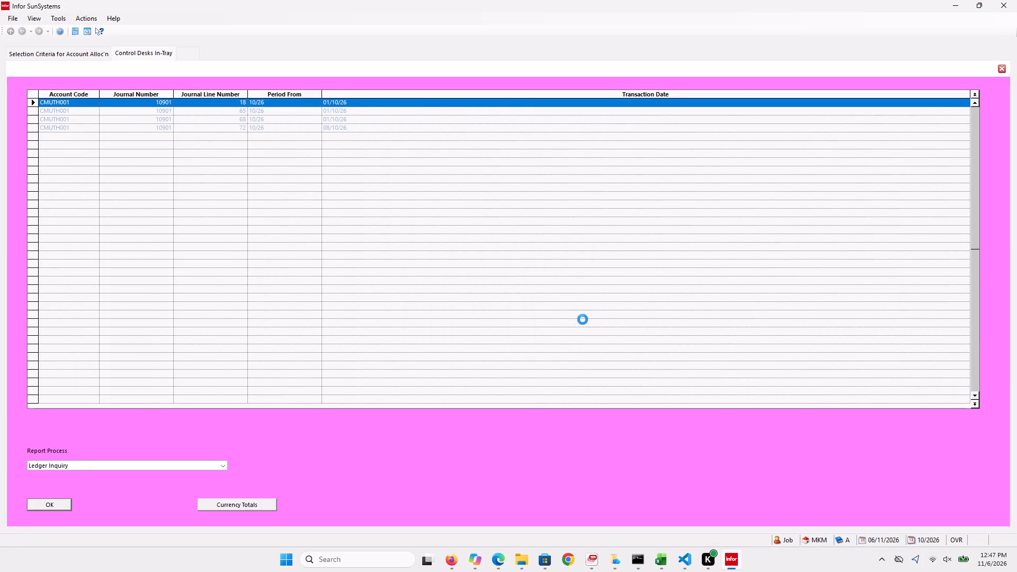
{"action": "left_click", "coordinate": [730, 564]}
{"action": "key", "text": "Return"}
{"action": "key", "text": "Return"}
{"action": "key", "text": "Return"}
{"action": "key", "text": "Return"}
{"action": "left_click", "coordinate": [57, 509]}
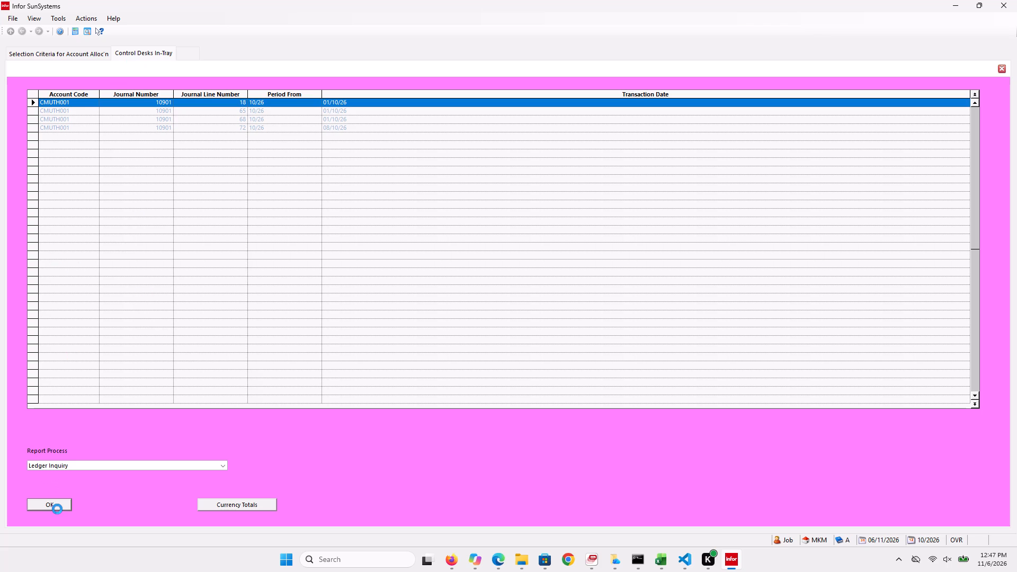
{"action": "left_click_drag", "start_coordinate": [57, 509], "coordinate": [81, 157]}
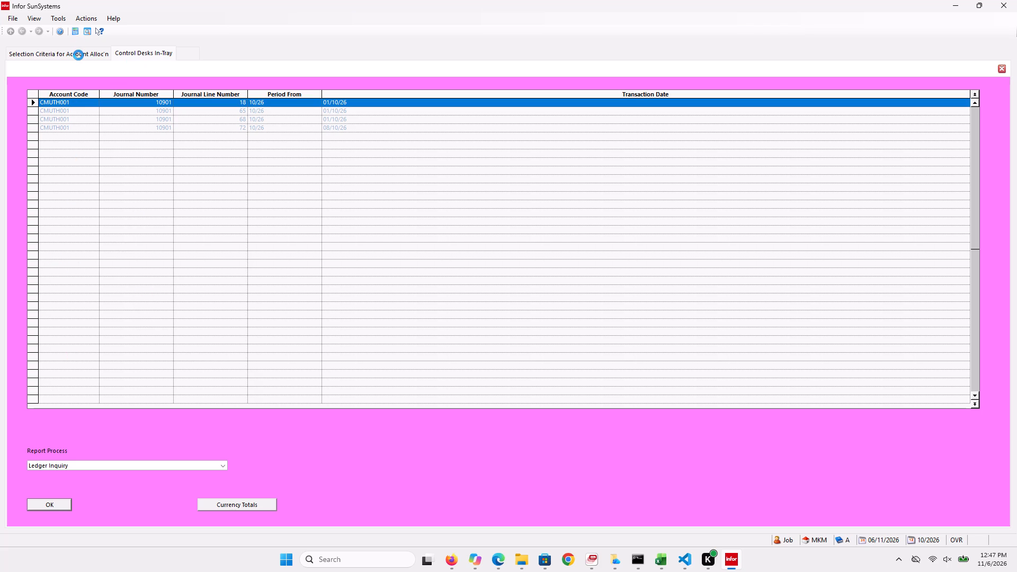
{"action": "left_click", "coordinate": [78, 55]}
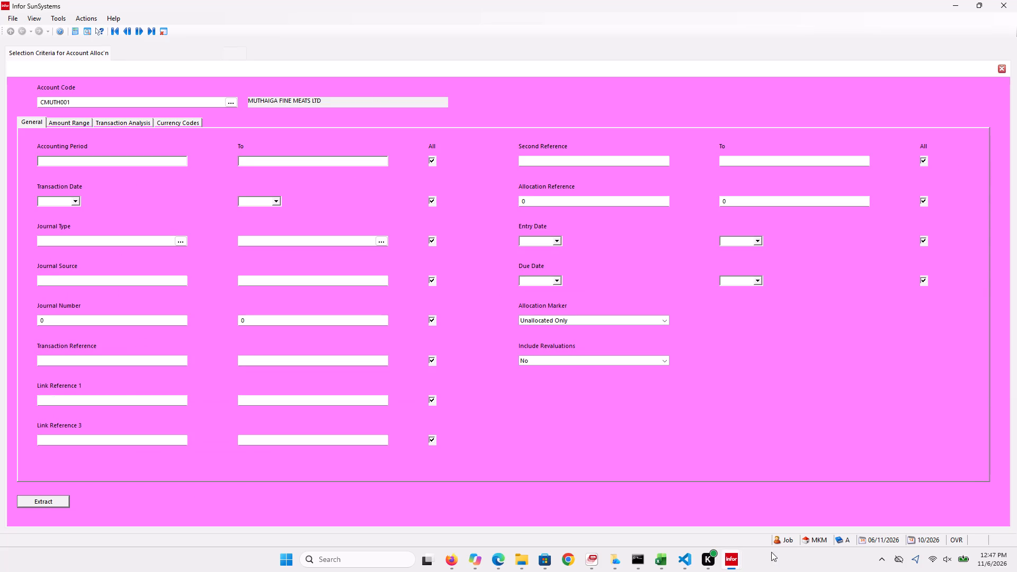
Bring up the generated Muthaiga Fine Meats voucher, examine its transaction lines at full window size, and close the report.
{"action": "left_click", "coordinate": [734, 556]}
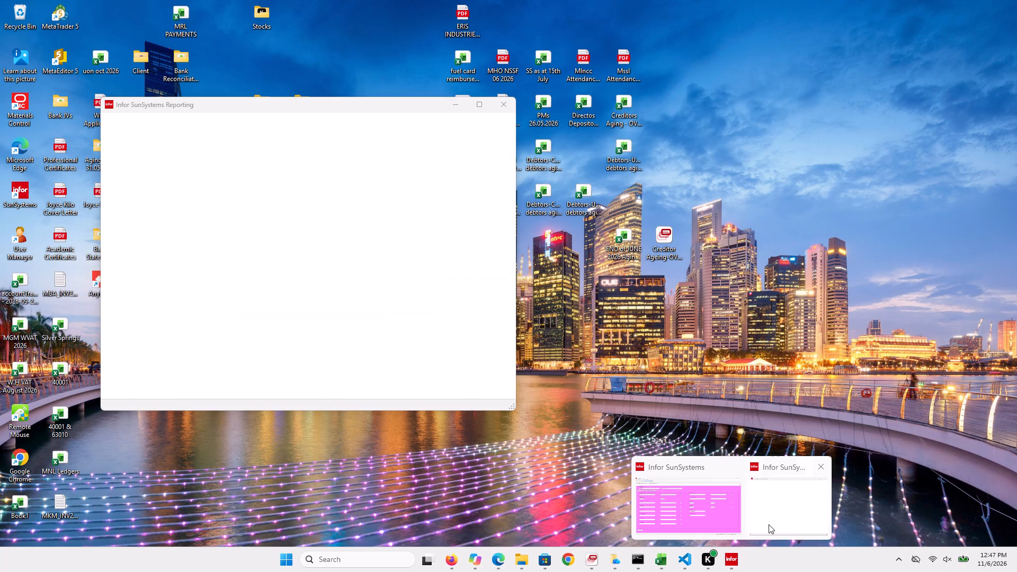
{"action": "left_click", "coordinate": [769, 524]}
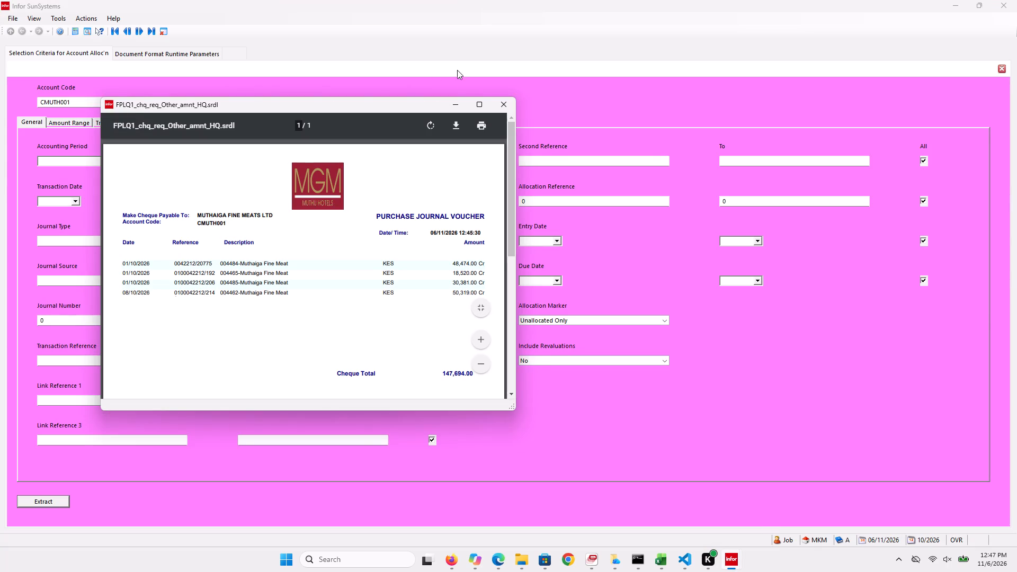
{"action": "left_click", "coordinate": [475, 108]}
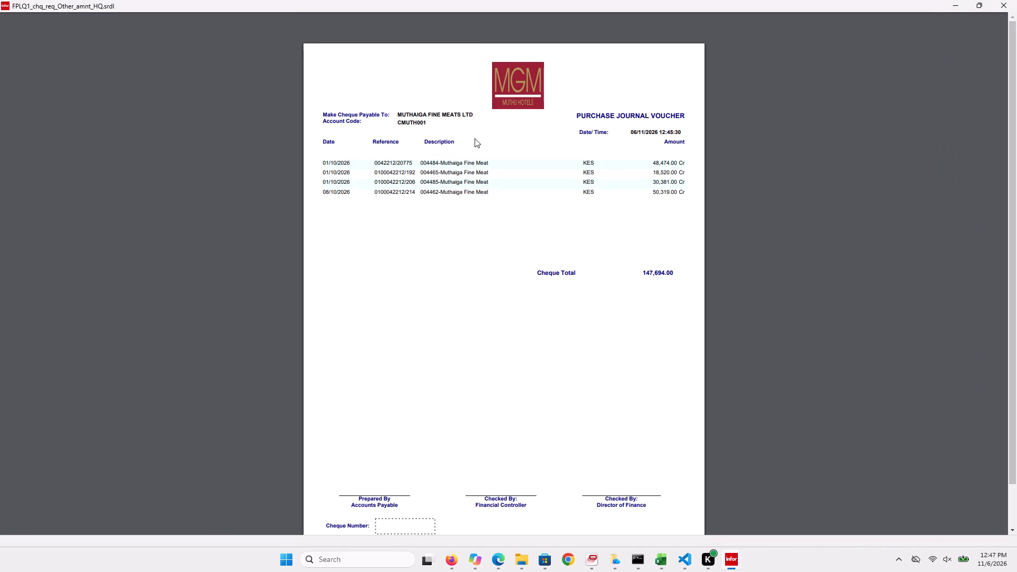
{"action": "left_click_drag", "start_coordinate": [475, 138], "coordinate": [478, 159]}
{"action": "left_click", "coordinate": [478, 159]}
{"action": "double_click", "coordinate": [480, 166]}
{"action": "left_click", "coordinate": [972, 5]}
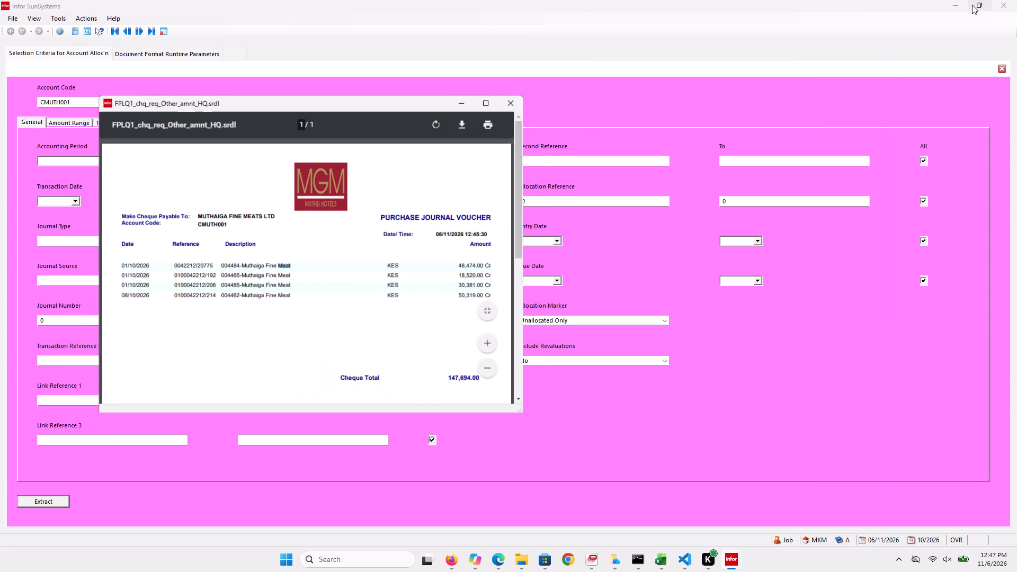
{"action": "left_click", "coordinate": [497, 110]}
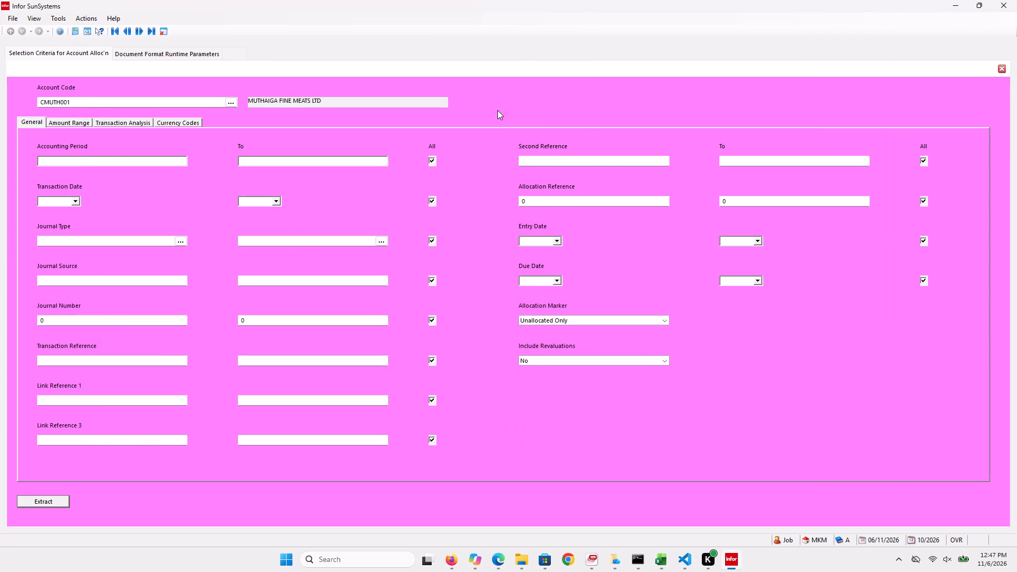
Open the Account Documents function from the Ledgers area's Receipts and Payments group, continuing past the open-dates warning.
{"action": "left_click", "coordinate": [230, 57]}
{"action": "left_click", "coordinate": [230, 57]}
{"action": "scroll", "coordinate": [230, 57], "scroll_direction": "up", "scroll_amount": 1}
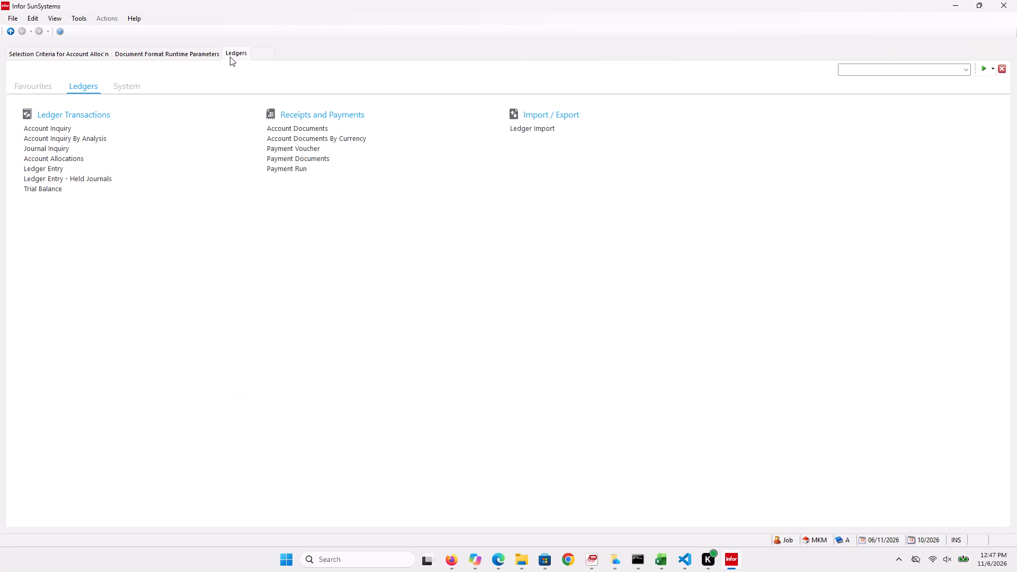
{"action": "scroll", "coordinate": [230, 57], "scroll_direction": "up", "scroll_amount": 1}
{"action": "left_click", "coordinate": [293, 130]}
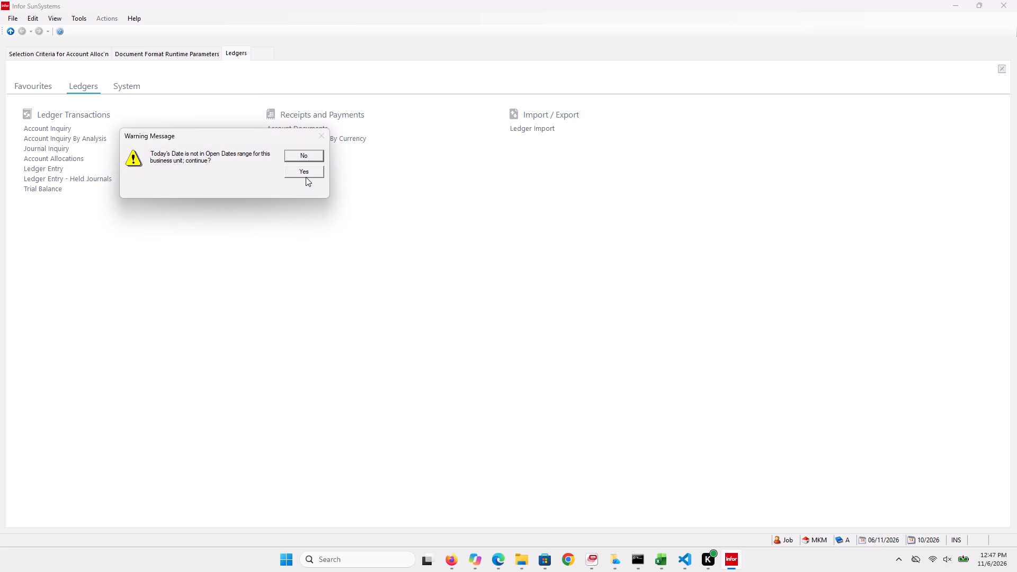
{"action": "left_click", "coordinate": [305, 173]}
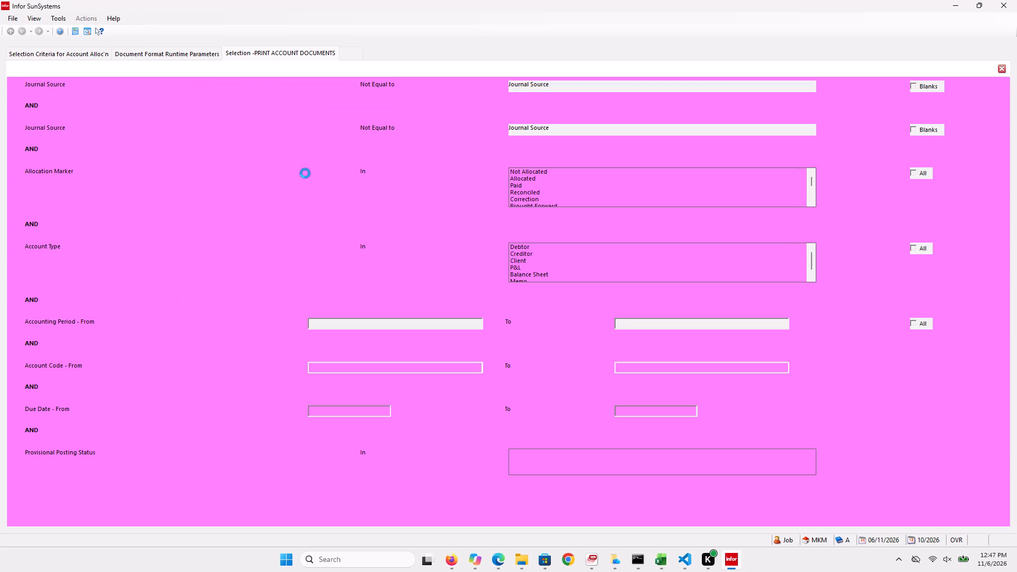
{"action": "left_click", "coordinate": [351, 365]}
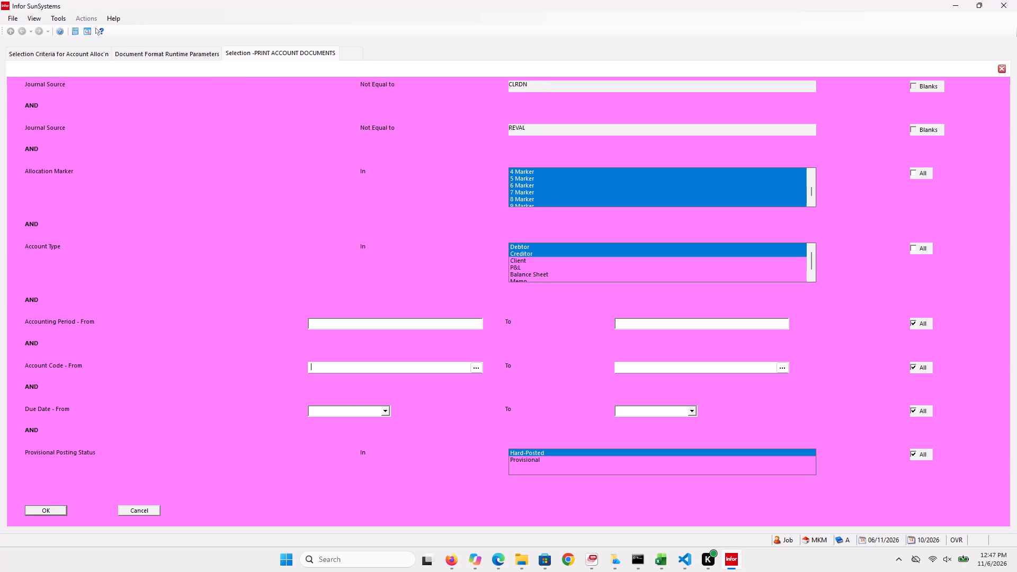
{"action": "key", "text": "ctrl+v"}
{"action": "left_click", "coordinate": [678, 368]}
{"action": "key", "text": "ctrl+v"}
{"action": "left_click", "coordinate": [52, 510]}
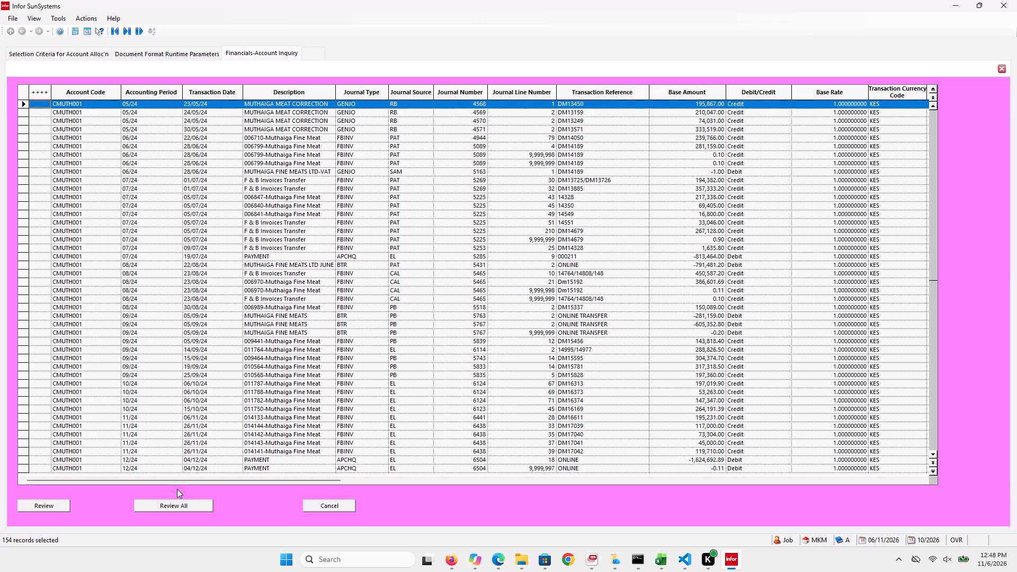
{"action": "key", "text": "Down"}
{"action": "key", "text": "Down"}
{"action": "key", "text": "Down"}
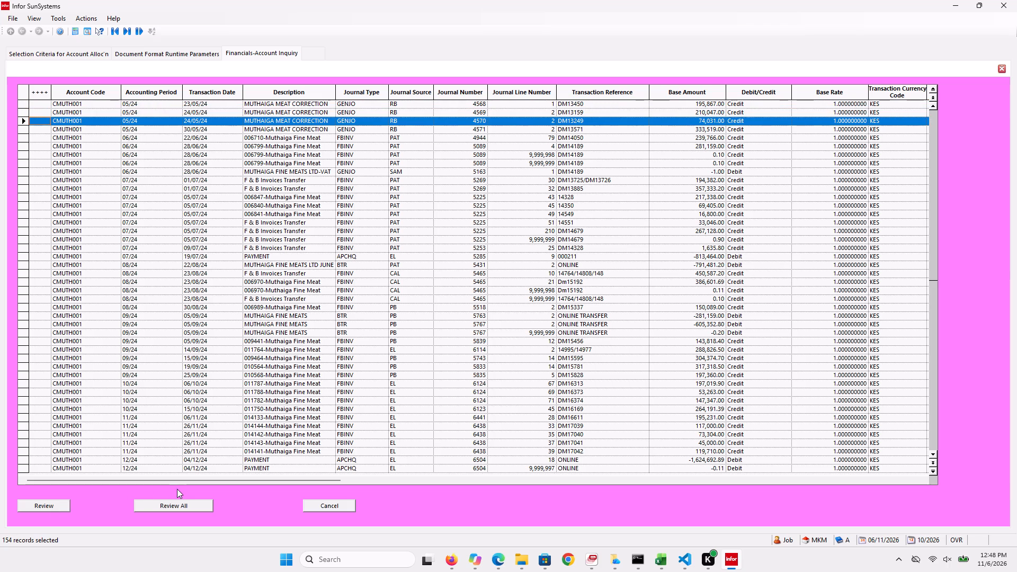
{"action": "key", "text": "Down"}
{"action": "key", "text": "Down"}
{"action": "key", "text": "Down"}
{"action": "key", "text": "Down"}
{"action": "key", "text": "Down"}
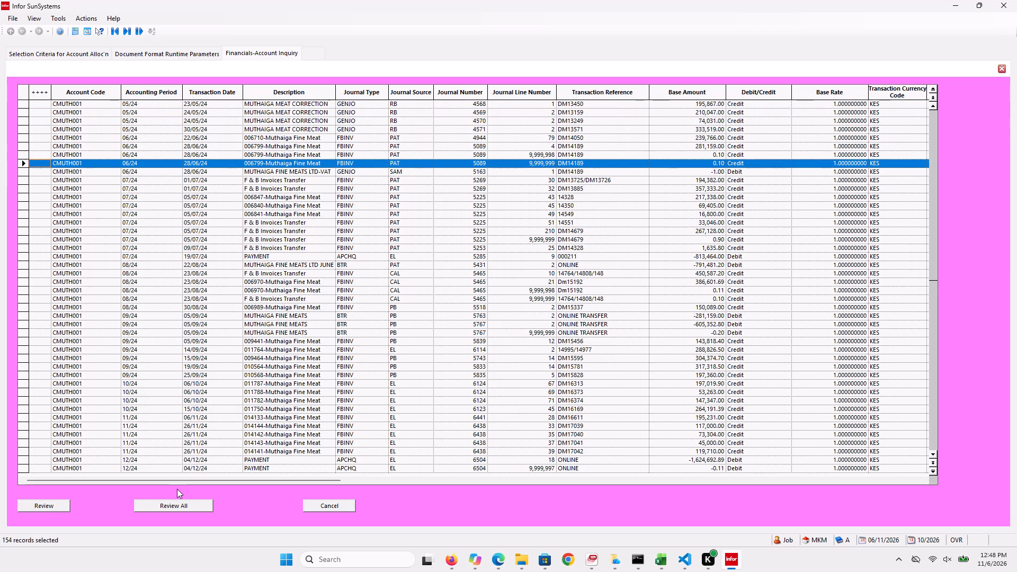
{"action": "key", "text": "Down"}
{"action": "key", "text": "Down"}
{"action": "key", "text": "Down"}
{"action": "key", "text": "Down"}
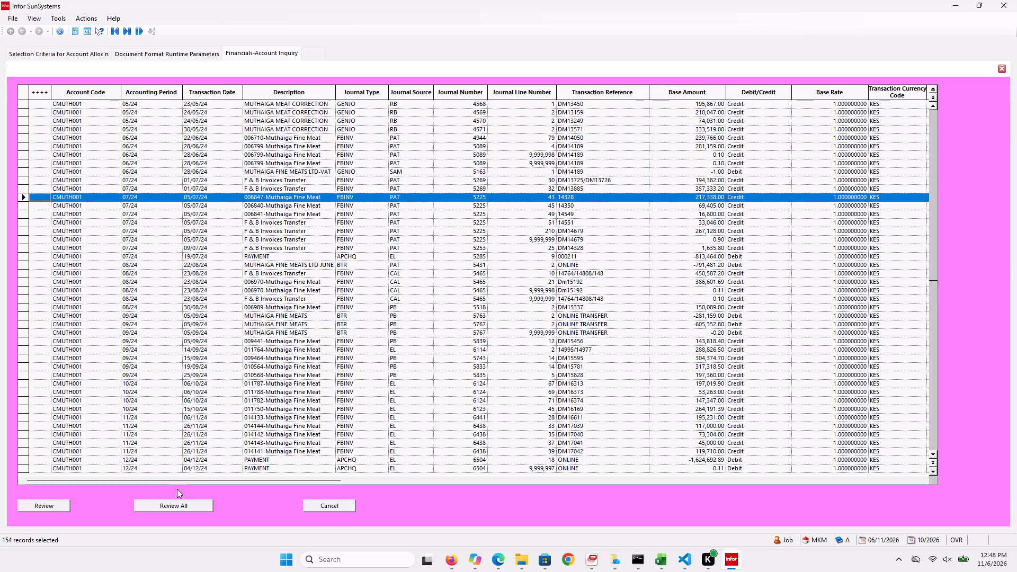
{"action": "key", "text": "Down"}
{"action": "key", "text": "Down"}
{"action": "key", "text": "Down"}
{"action": "key", "text": "Down"}
{"action": "key", "text": "Down"}
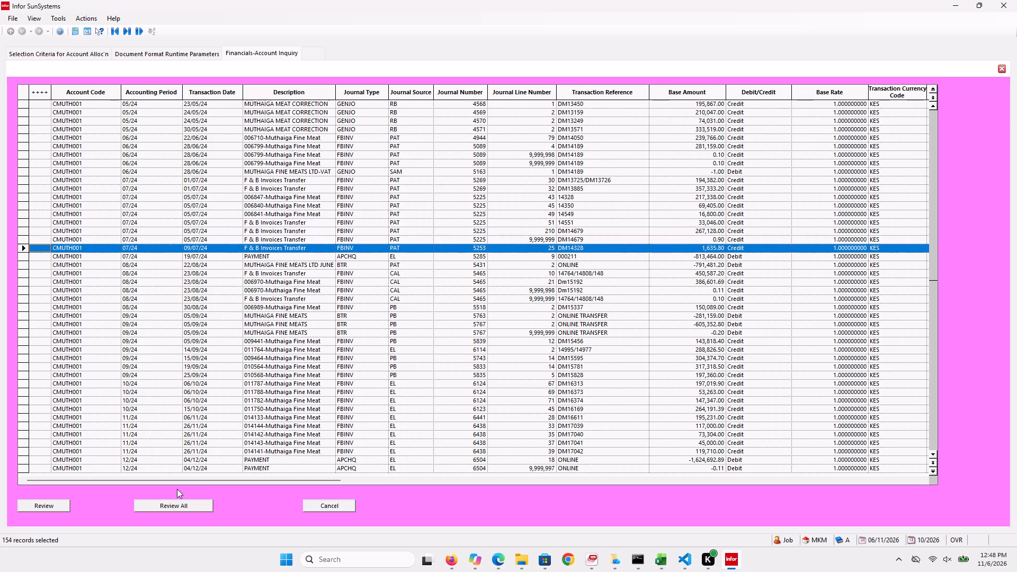
{"action": "key", "text": "Down"}
{"action": "key", "text": "Down"}
{"action": "key", "text": "Down"}
{"action": "key", "text": "Down"}
{"action": "key", "text": "Down"}
{"action": "key", "text": "Down"}
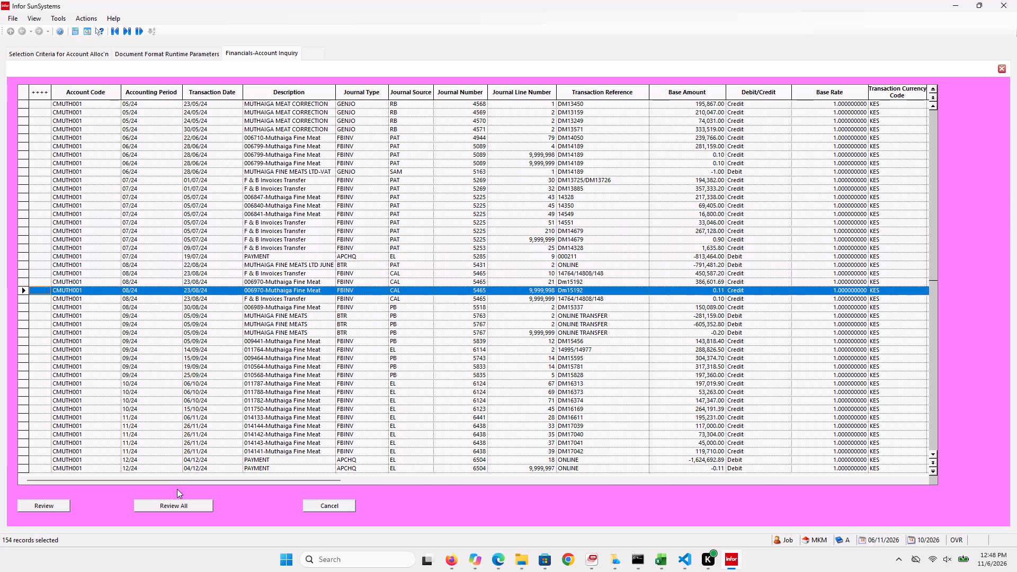
{"action": "key", "text": "Down"}
{"action": "key", "text": "Down"}
{"action": "key", "text": "Down"}
{"action": "key", "text": "Down"}
{"action": "key", "text": "Down"}
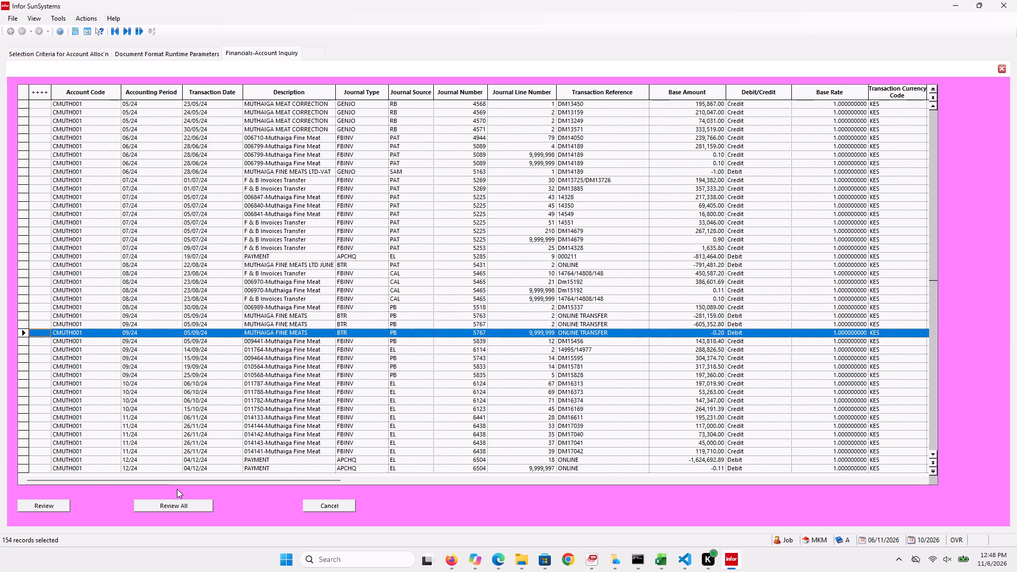
{"action": "key", "text": "Down"}
{"action": "key", "text": "Down"}
{"action": "key", "text": "Down"}
{"action": "key", "text": "Down"}
{"action": "key", "text": "Down"}
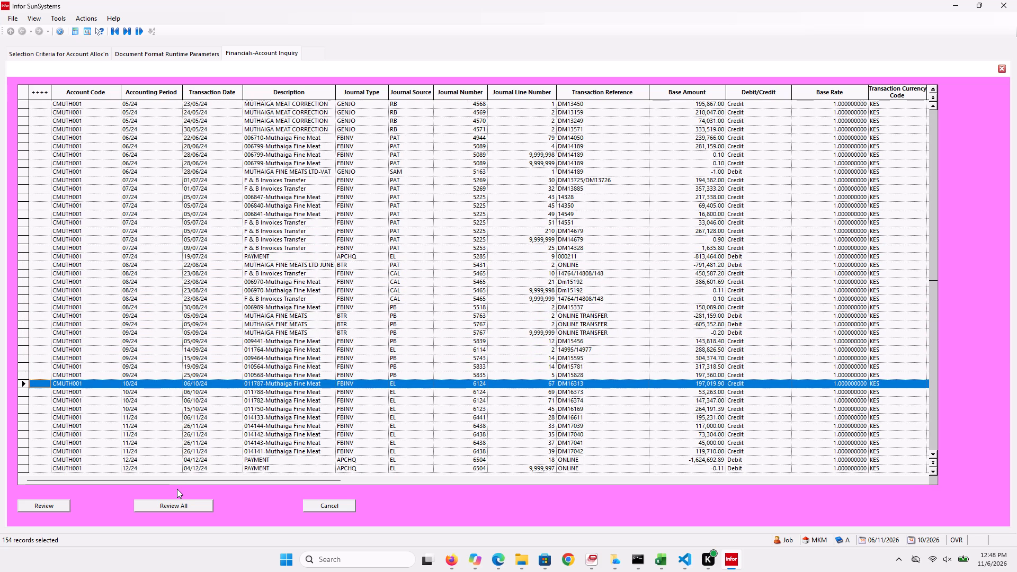
{"action": "key", "text": "Down"}
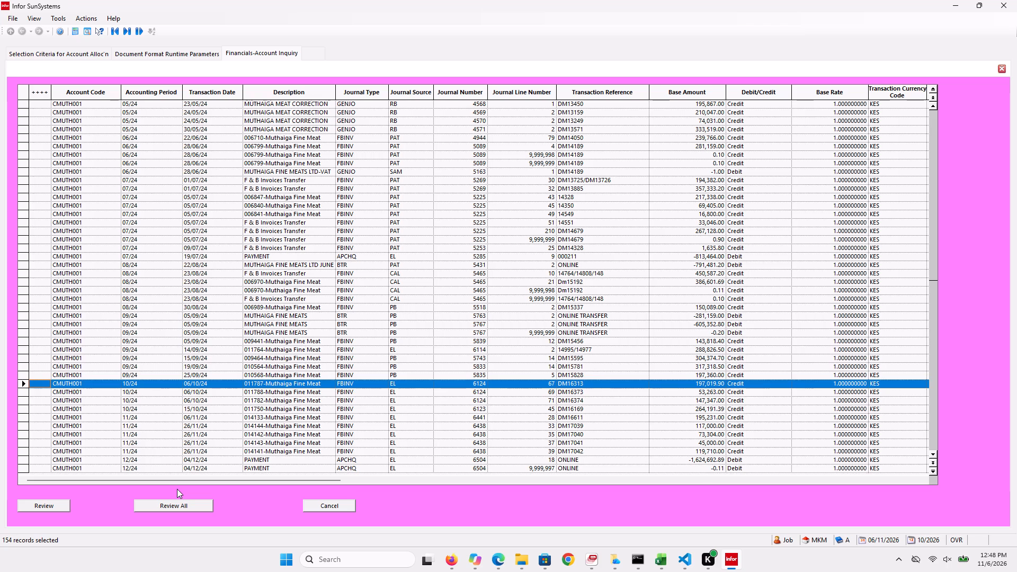
{"action": "key", "text": "Down"}
{"action": "key", "text": "Down"}
{"action": "key", "text": "Down"}
{"action": "key", "text": "Down"}
{"action": "key", "text": "Down"}
{"action": "key", "text": "Down"}
{"action": "key", "text": "Down"}
{"action": "key", "text": "Down"}
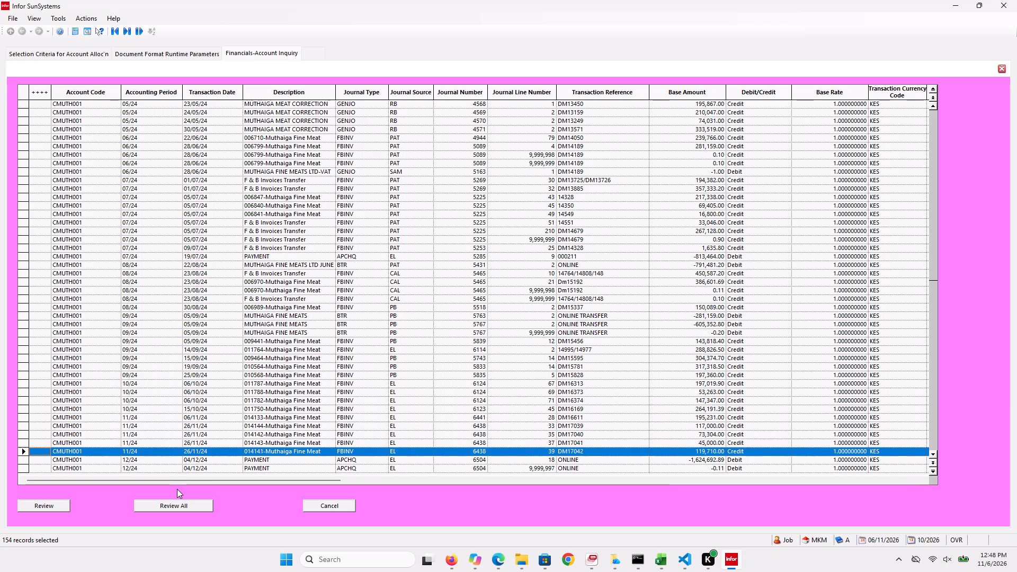
{"action": "key", "text": "Down"}
{"action": "key", "text": "Down"}
{"action": "key", "text": "Down"}
{"action": "key", "text": "Down"}
{"action": "key", "text": "Down"}
{"action": "key", "text": "Down"}
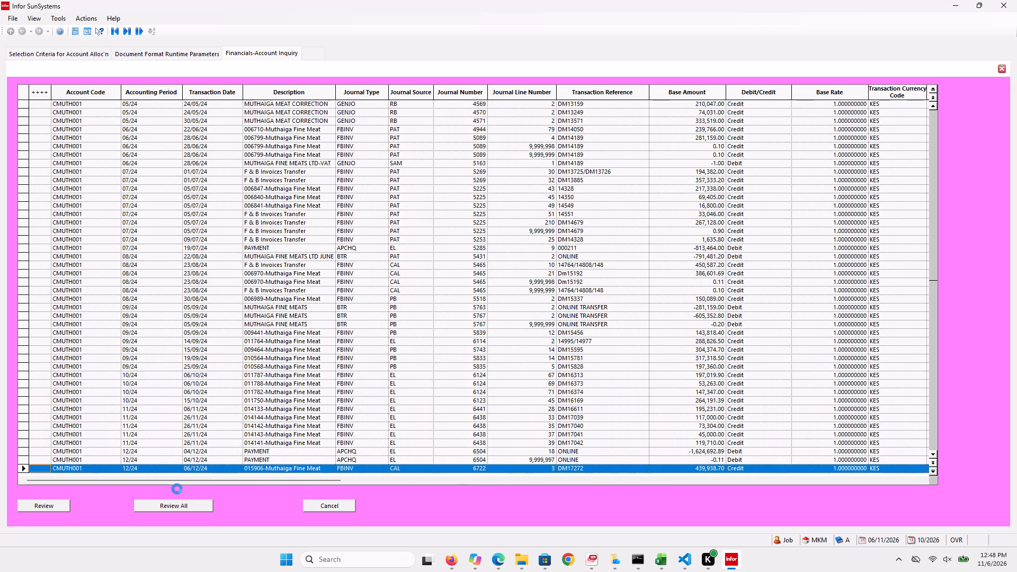
{"action": "key", "text": "Down"}
{"action": "key", "text": "Down"}
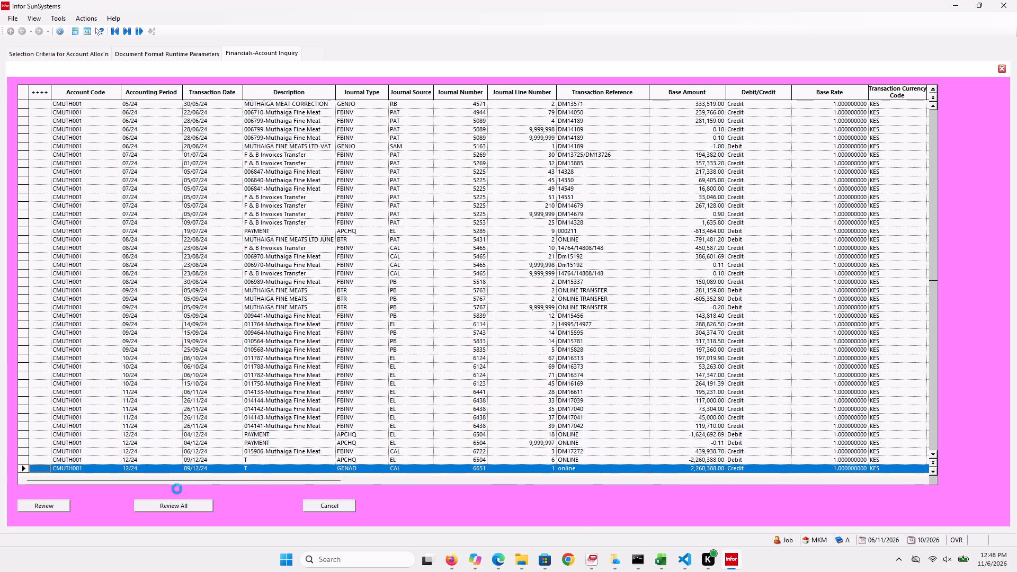
{"action": "key", "text": "Up"}
{"action": "key", "text": "Up"}
{"action": "key", "text": "Down"}
{"action": "key", "text": "Down"}
{"action": "key", "text": "Down"}
{"action": "key", "text": "Down"}
{"action": "key", "text": "Down"}
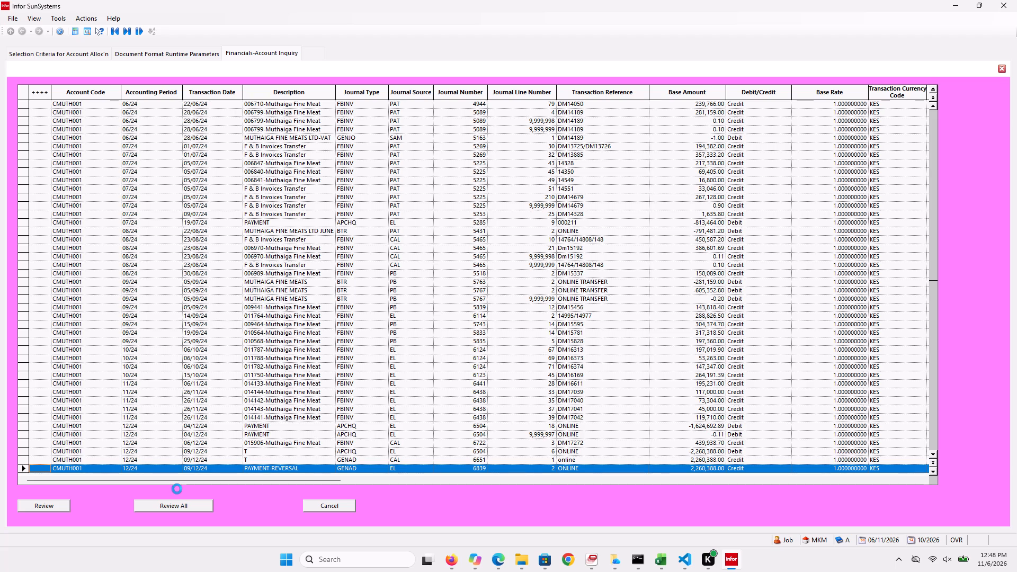
{"action": "key", "text": "Down"}
{"action": "key", "text": "Down"}
{"action": "key", "text": "Down"}
{"action": "key", "text": "Down"}
{"action": "key", "text": "Down"}
{"action": "key", "text": "Down"}
{"action": "key", "text": "Down"}
{"action": "key", "text": "Down"}
{"action": "key", "text": "Down"}
{"action": "key", "text": "Down"}
{"action": "key", "text": "Down"}
{"action": "key", "text": "Down"}
{"action": "key", "text": "Down"}
{"action": "key", "text": "Down"}
{"action": "key", "text": "Down"}
{"action": "key", "text": "Down"}
{"action": "key", "text": "Down"}
{"action": "key", "text": "Down"}
{"action": "key", "text": "Down"}
{"action": "key", "text": "Down"}
{"action": "key", "text": "Down"}
{"action": "key", "text": "Down"}
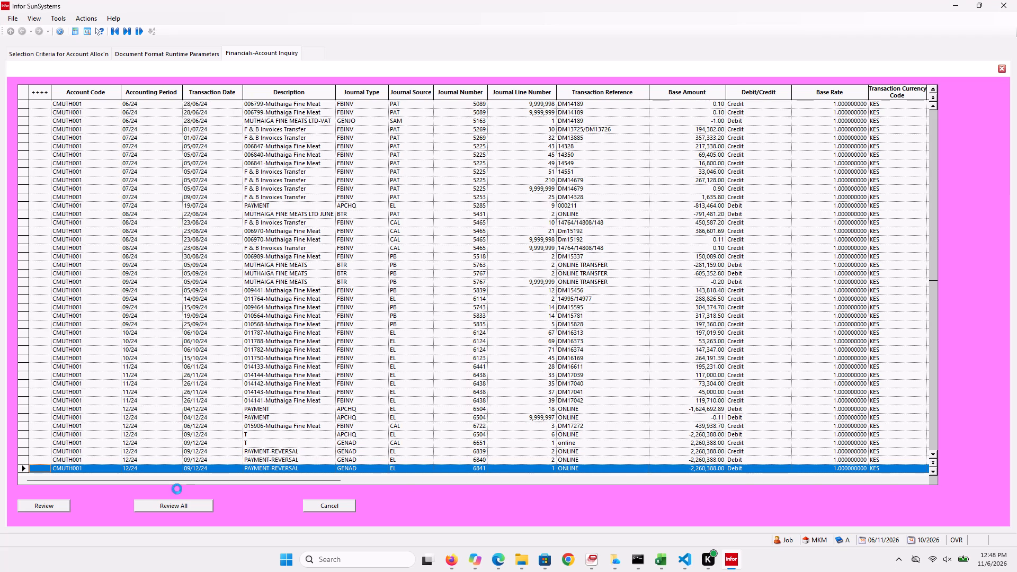
{"action": "key", "text": "Down"}
{"action": "key", "text": "Down"}
{"action": "key", "text": "Down"}
{"action": "key", "text": "Down"}
{"action": "key", "text": "Down"}
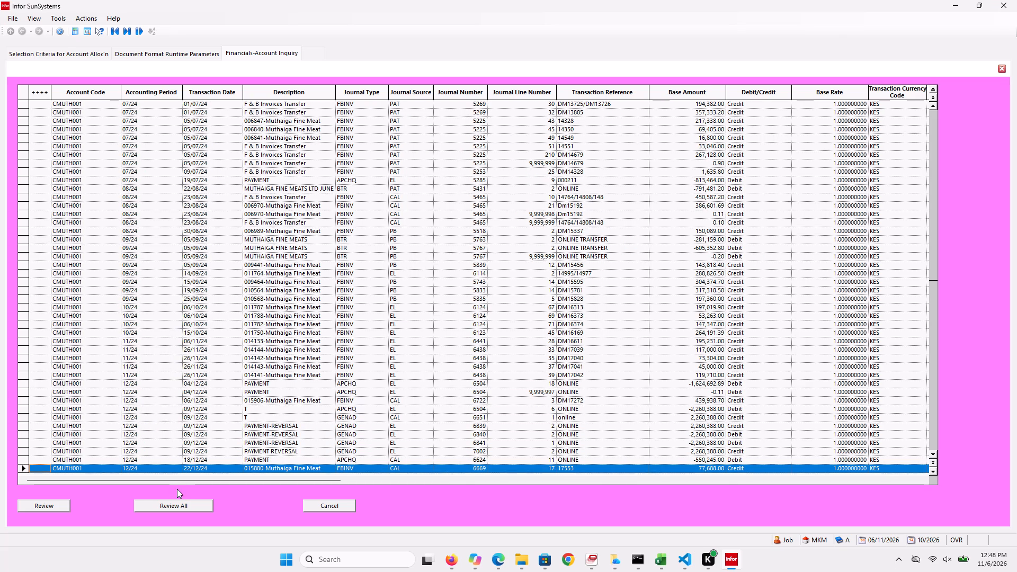
{"action": "key", "text": "Down"}
{"action": "key", "text": "Down"}
{"action": "key", "text": "Down"}
{"action": "key", "text": "Down"}
{"action": "key", "text": "Down"}
{"action": "key", "text": "Down"}
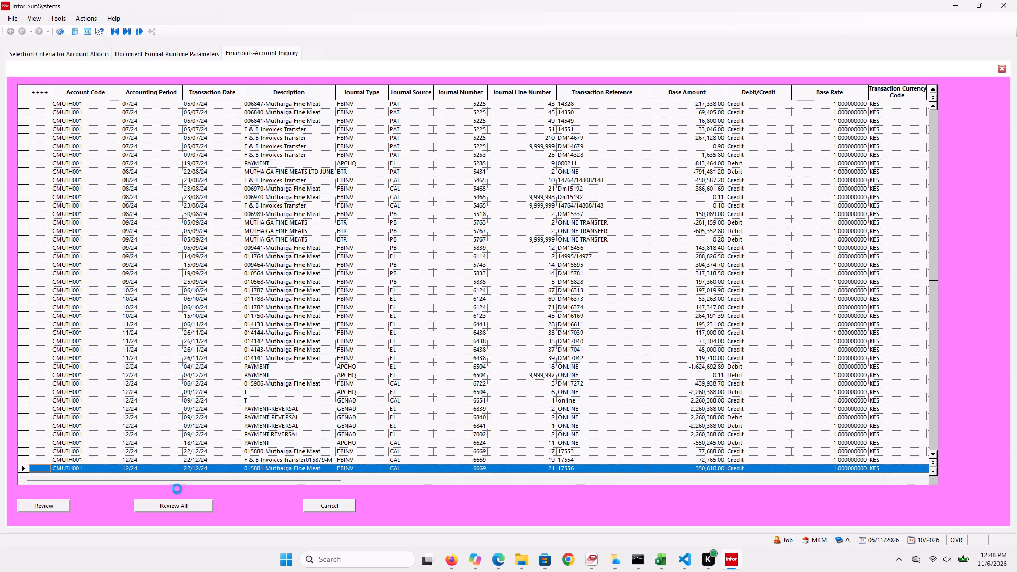
{"action": "key", "text": "Down"}
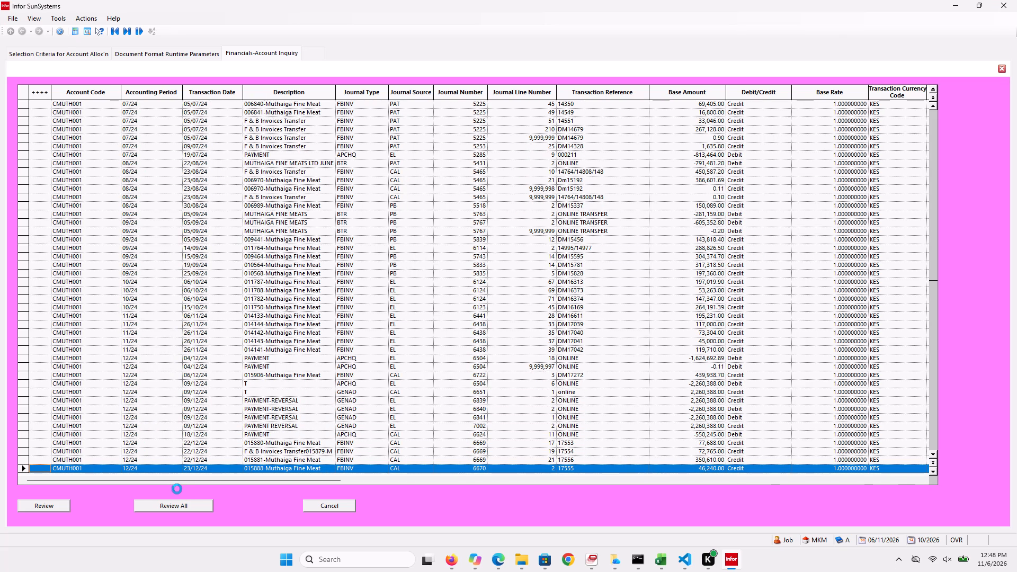
{"action": "key", "text": "Down"}
{"action": "key", "text": "Up"}
{"action": "key", "text": "Down"}
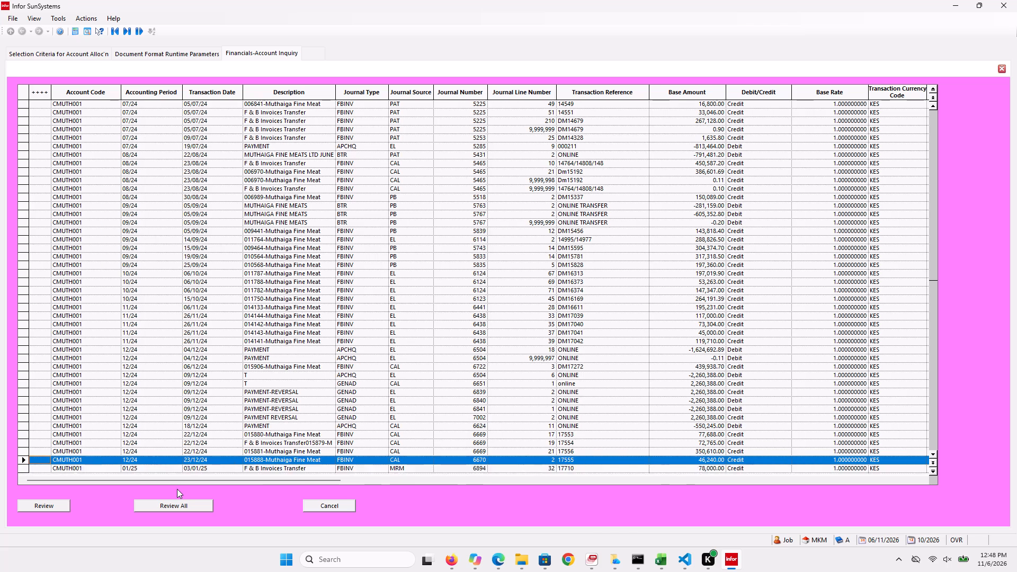
{"action": "key", "text": "Down"}
{"action": "key", "text": "Down"}
{"action": "key", "text": "Down"}
{"action": "key", "text": "Down"}
{"action": "key", "text": "Down"}
{"action": "key", "text": "Down"}
{"action": "key", "text": "Down"}
{"action": "key", "text": "Down"}
{"action": "key", "text": "Down"}
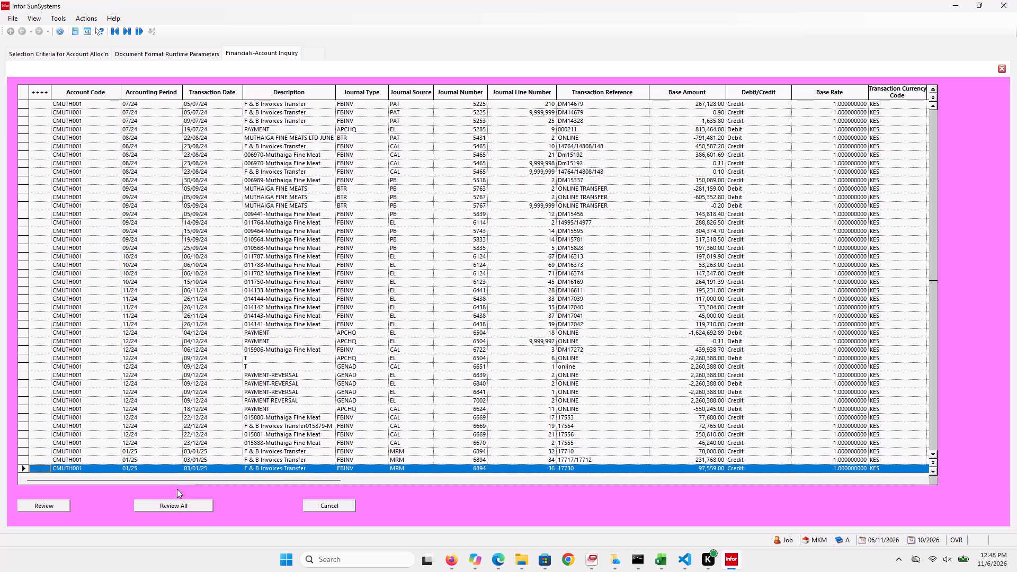
{"action": "key", "text": "Down"}
{"action": "key", "text": "Down"}
{"action": "key", "text": "Down"}
{"action": "key", "text": "Down"}
{"action": "key", "text": "Down"}
{"action": "key", "text": "Down"}
{"action": "key", "text": "Down"}
{"action": "key", "text": "Down"}
{"action": "key", "text": "Down"}
{"action": "key", "text": "Down"}
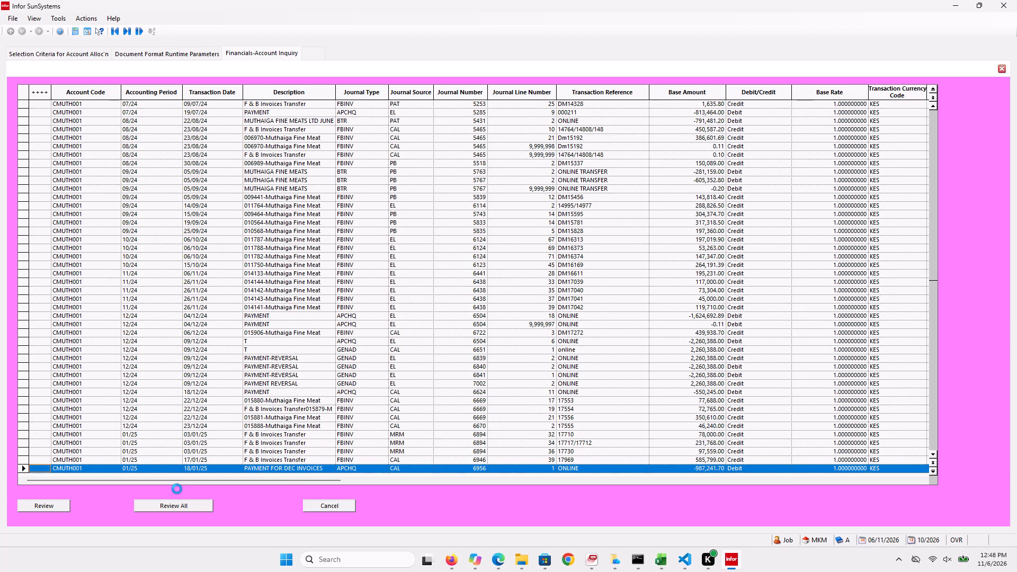
{"action": "key", "text": "Down"}
{"action": "key", "text": "Down"}
{"action": "key", "text": "Down"}
{"action": "key", "text": "Down"}
{"action": "key", "text": "Down"}
{"action": "key", "text": "Down"}
{"action": "key", "text": "Down"}
{"action": "key", "text": "Down"}
{"action": "key", "text": "Down"}
{"action": "key", "text": "Down"}
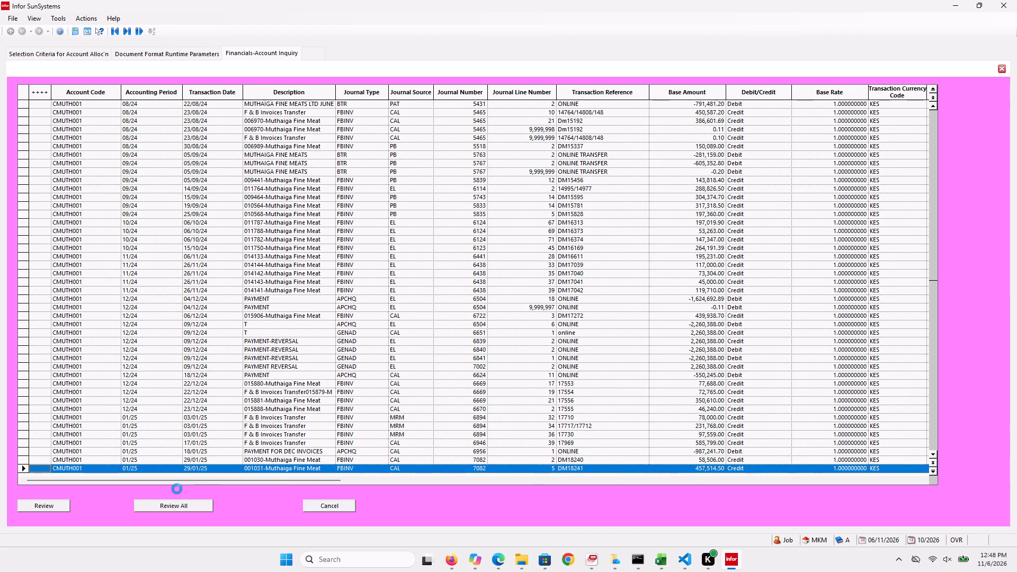
{"action": "key", "text": "Down"}
{"action": "key", "text": "Down"}
{"action": "key", "text": "Down"}
{"action": "key", "text": "Down"}
{"action": "key", "text": "Down"}
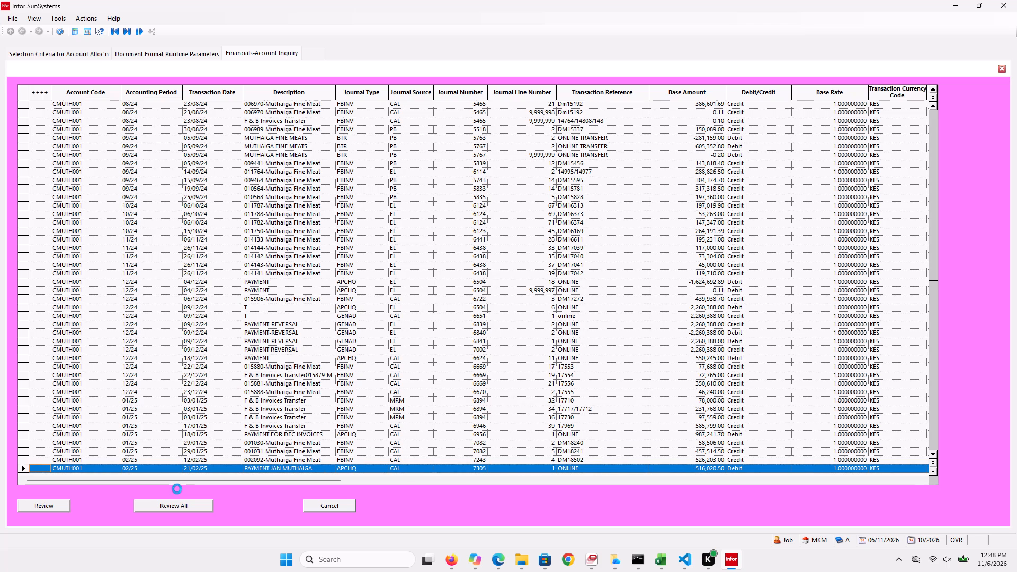
{"action": "key", "text": "Down"}
{"action": "key", "text": "Down"}
{"action": "key", "text": "Down"}
{"action": "key", "text": "Down"}
{"action": "key", "text": "Down"}
{"action": "key", "text": "Down"}
{"action": "key", "text": "Down"}
{"action": "key", "text": "Down"}
{"action": "key", "text": "Down"}
{"action": "key", "text": "Down"}
{"action": "key", "text": "Down"}
{"action": "key", "text": "Down"}
{"action": "key", "text": "Down"}
{"action": "key", "text": "Down"}
{"action": "key", "text": "Down"}
{"action": "key", "text": "Down"}
{"action": "key", "text": "Down"}
{"action": "key", "text": "Down"}
{"action": "key", "text": "Down"}
{"action": "key", "text": "Down"}
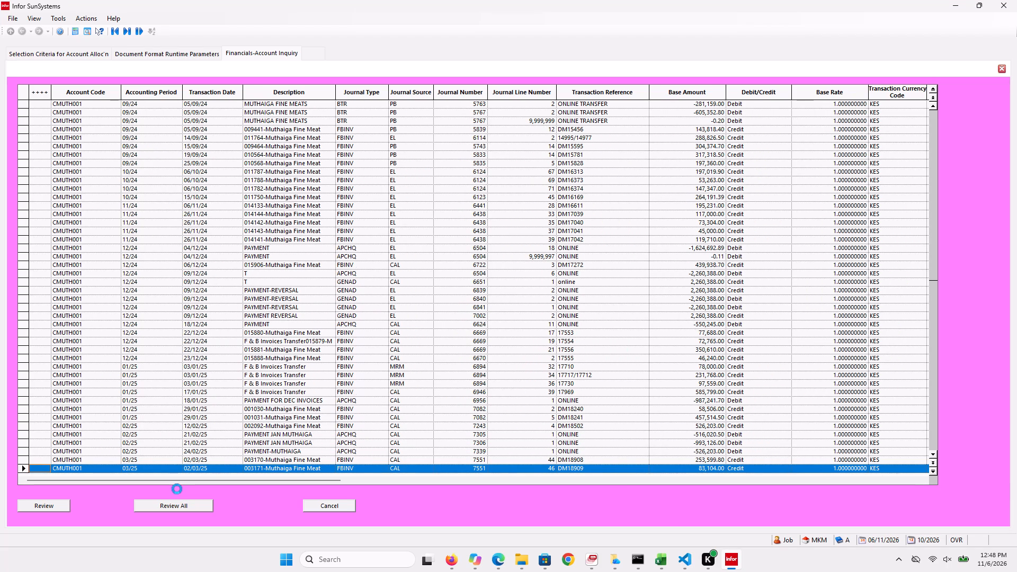
{"action": "key", "text": "Down"}
{"action": "key", "text": "Down"}
{"action": "key", "text": "Down"}
{"action": "key", "text": "Down"}
{"action": "key", "text": "Down"}
{"action": "key", "text": "Down"}
{"action": "key", "text": "Down"}
{"action": "key", "text": "Down"}
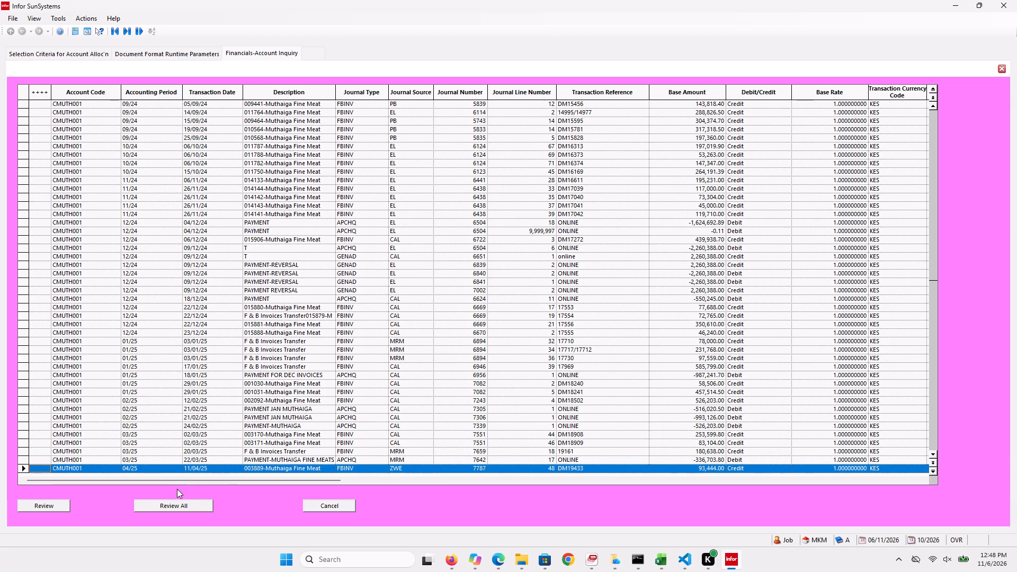
Examine the CMUTH001 transaction lines for period 04/25 one by one in the account inquiry.
{"action": "key", "text": "Down"}
{"action": "key", "text": "Down"}
{"action": "key", "text": "Down"}
{"action": "key", "text": "Down"}
{"action": "key", "text": "Down"}
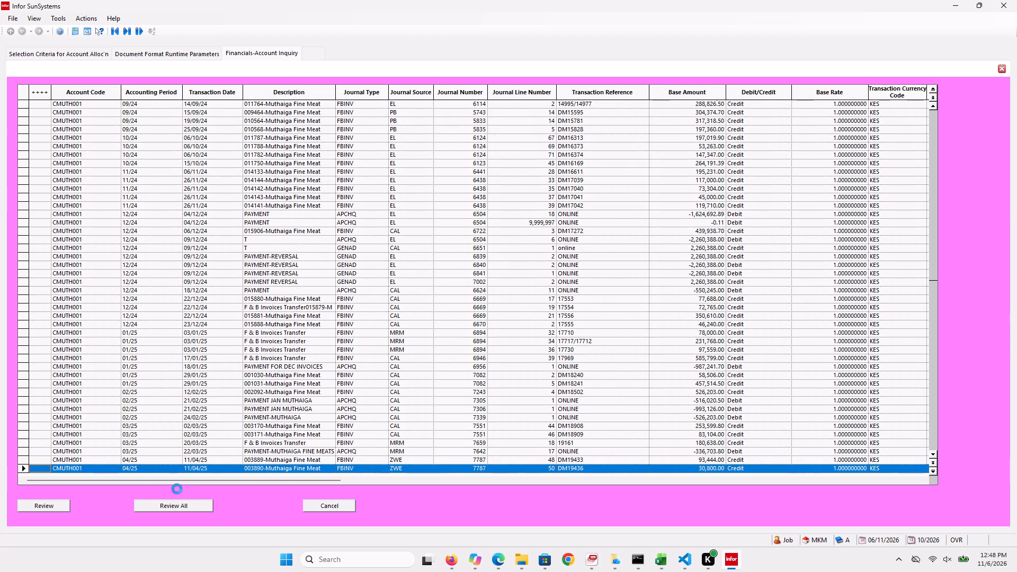
{"action": "key", "text": "Down"}
{"action": "key", "text": "Down"}
{"action": "key", "text": "Down"}
{"action": "key", "text": "Down"}
{"action": "key", "text": "Down"}
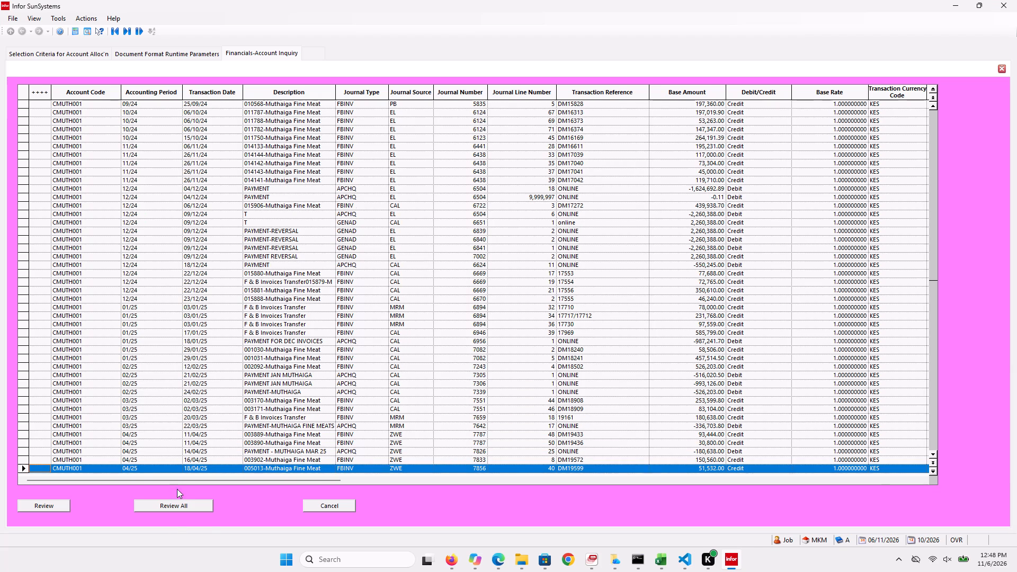
{"action": "left_click", "coordinate": [168, 500]}
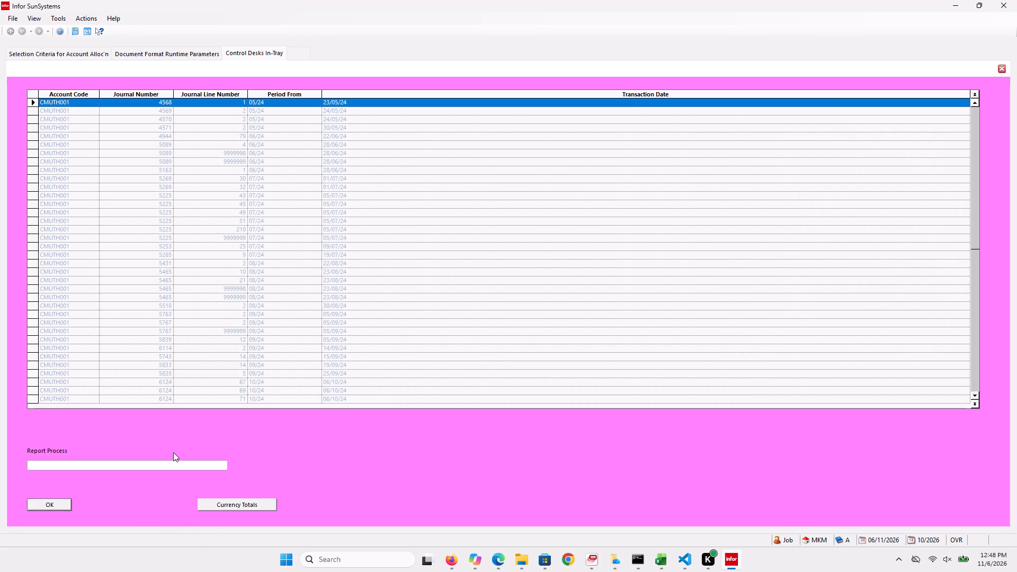
{"action": "left_click", "coordinate": [219, 469]}
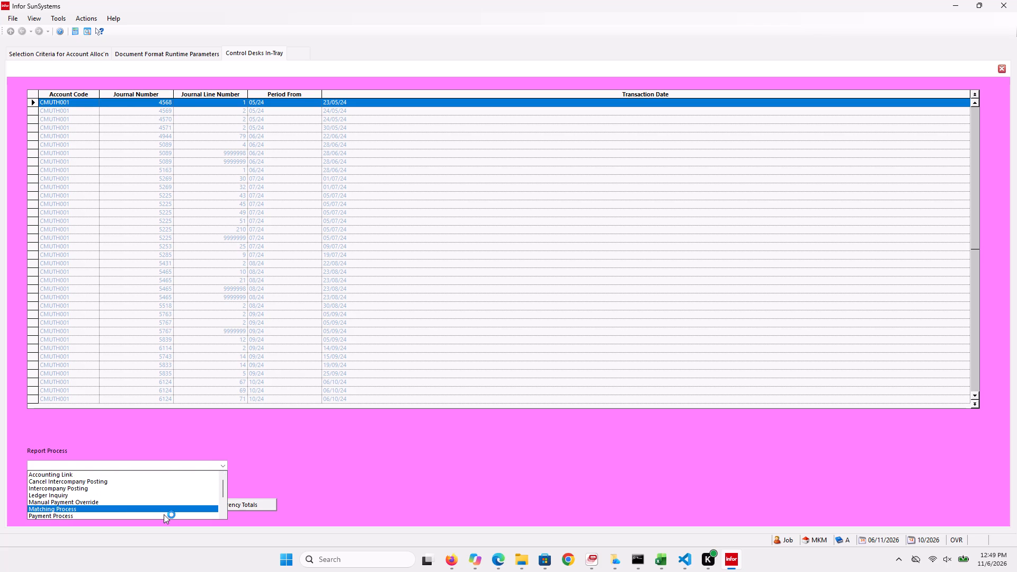
{"action": "key", "text": "Down"}
{"action": "key", "text": "Down"}
{"action": "key", "text": "Down"}
{"action": "key", "text": "Down"}
{"action": "key", "text": "Down"}
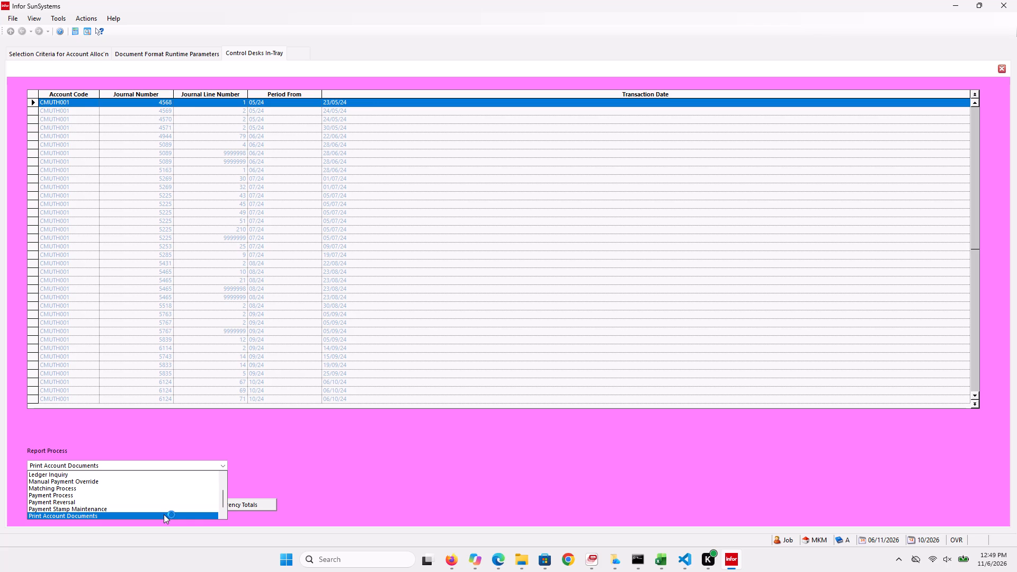
{"action": "left_click", "coordinate": [144, 506]}
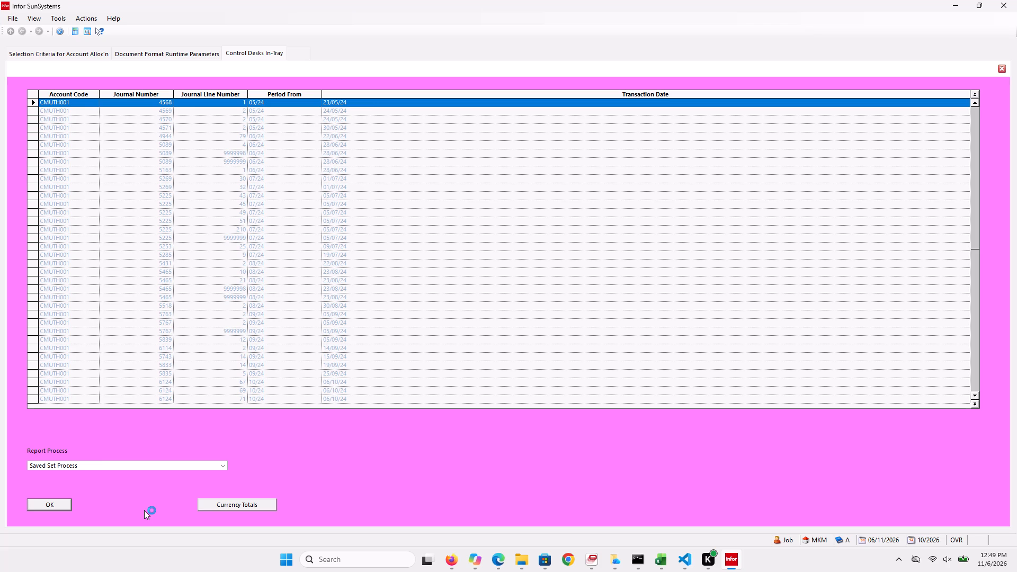
{"action": "left_click", "coordinate": [60, 506]}
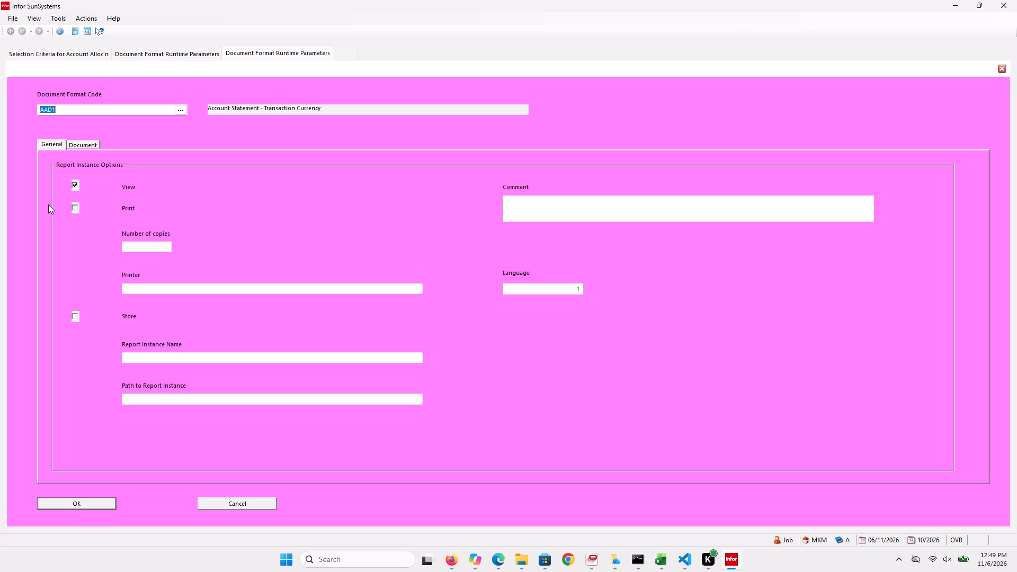
Generate the account document with the AAD6_MKM Debtor Statement format, keeping the View option, and dismiss the completion message.
{"action": "left_click", "coordinate": [175, 117]}
{"action": "left_click", "coordinate": [178, 111]}
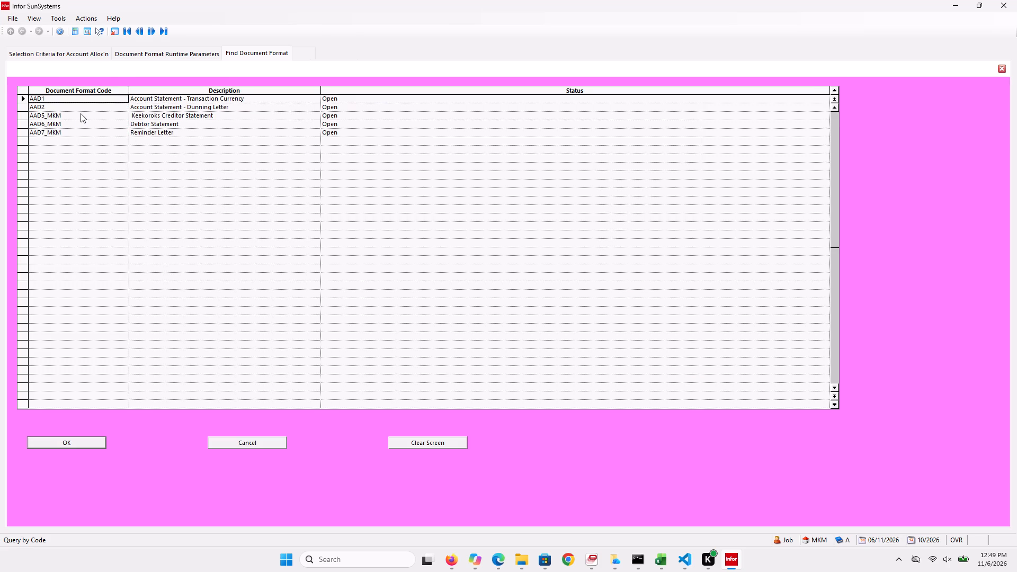
{"action": "left_click", "coordinate": [81, 113]}
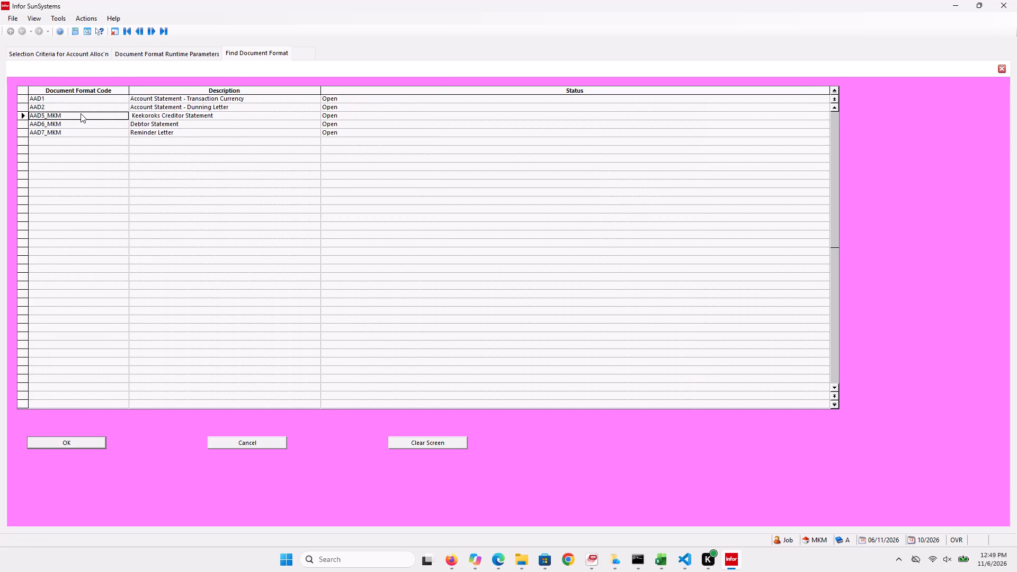
{"action": "left_click", "coordinate": [74, 130]}
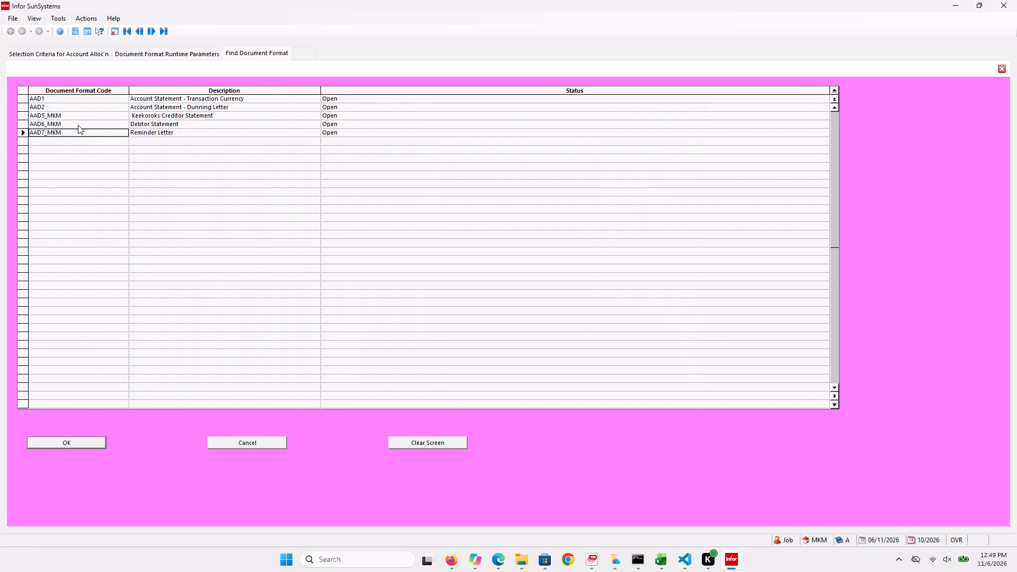
{"action": "left_click", "coordinate": [80, 123]}
{"action": "key", "text": "Return"}
{"action": "key", "text": "Return"}
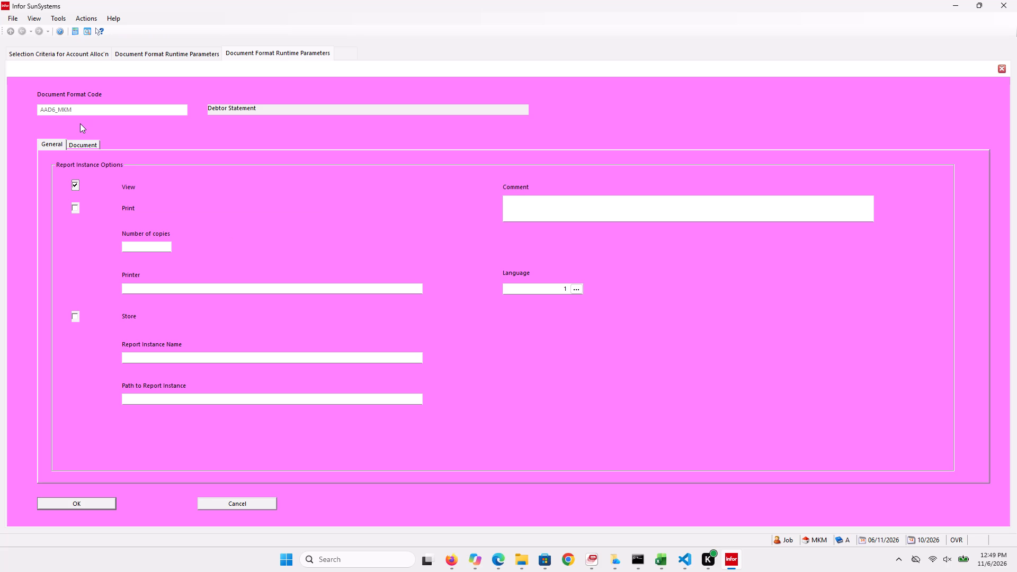
{"action": "key", "text": "Return"}
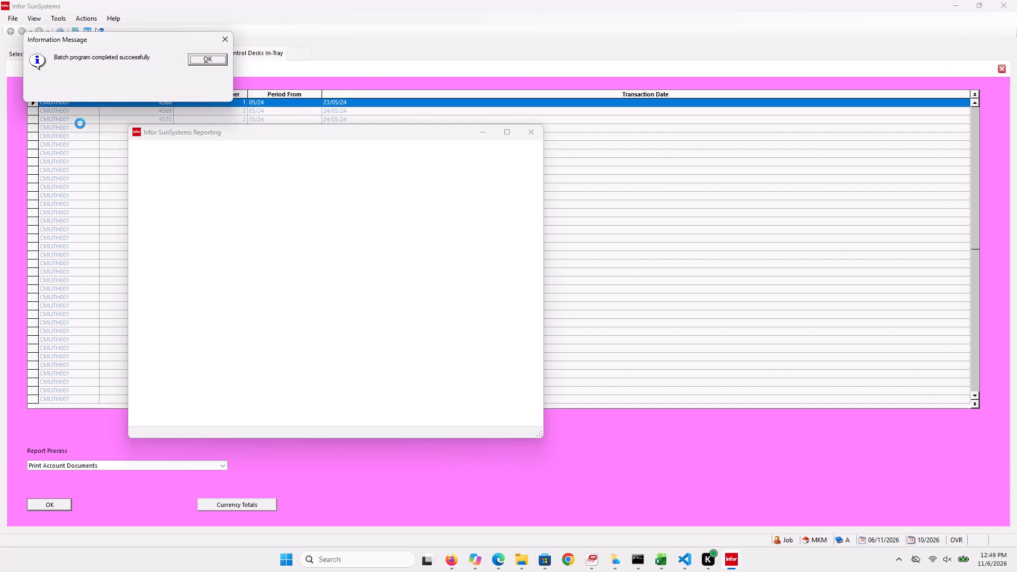
{"action": "left_click", "coordinate": [203, 61]}
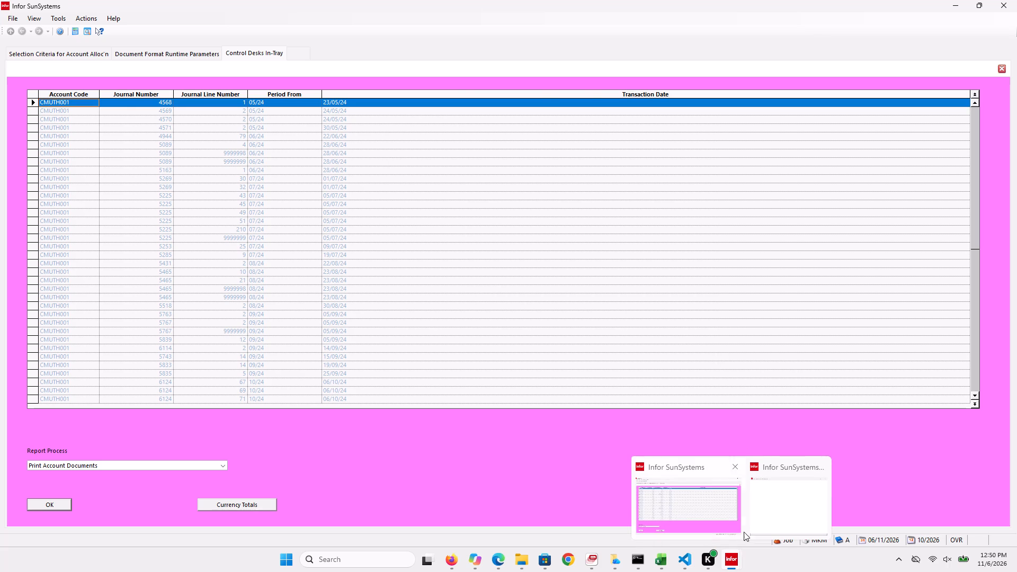
Bring up the generated Muthaiga Fine Meats debtor statement, read all its pages at full window size, and close it.
{"action": "left_click", "coordinate": [768, 506]}
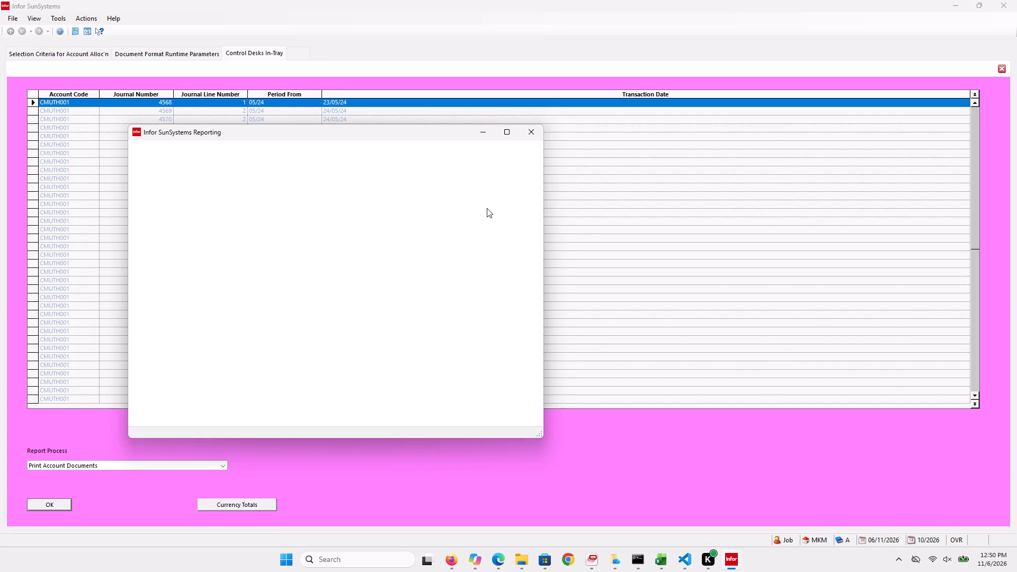
{"action": "left_click", "coordinate": [504, 138]}
{"action": "key", "text": "Down"}
{"action": "key", "text": "Down"}
{"action": "key", "text": "Down"}
{"action": "key", "text": "Down"}
{"action": "key", "text": "Down"}
{"action": "key", "text": "Down"}
{"action": "key", "text": "Down"}
{"action": "key", "text": "Down"}
{"action": "key", "text": "Down"}
{"action": "key", "text": "Down"}
{"action": "key", "text": "Down"}
{"action": "key", "text": "Down"}
{"action": "key", "text": "Down"}
{"action": "key", "text": "Down"}
{"action": "key", "text": "Down"}
{"action": "key", "text": "Down"}
{"action": "key", "text": "Down"}
{"action": "key", "text": "Down"}
{"action": "key", "text": "Down"}
{"action": "key", "text": "Down"}
{"action": "key", "text": "Down"}
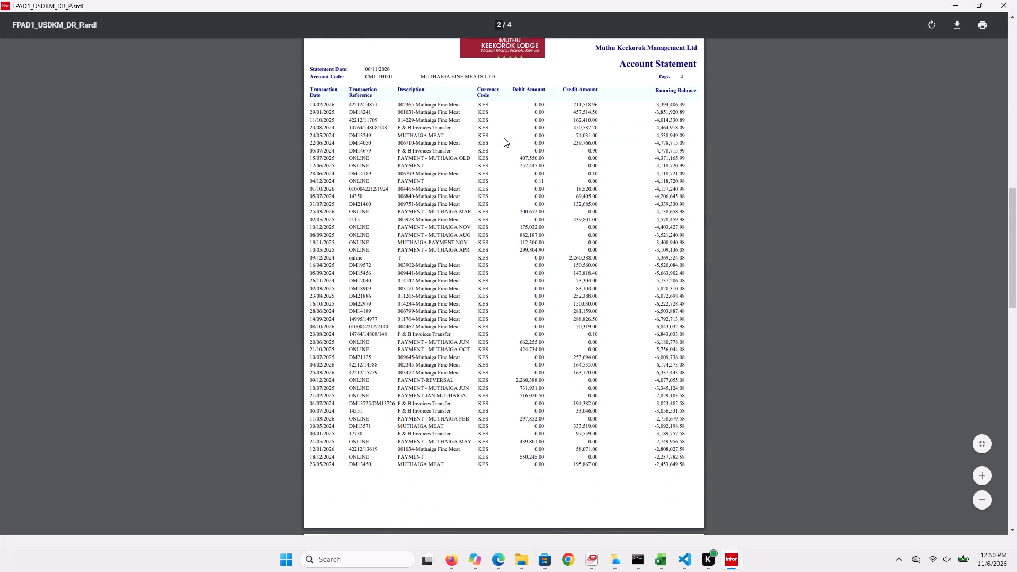
{"action": "key", "text": "Down"}
{"action": "key", "text": "Down"}
{"action": "key", "text": "Down"}
{"action": "key", "text": "Down"}
{"action": "key", "text": "Down"}
{"action": "key", "text": "Down"}
{"action": "key", "text": "Down"}
{"action": "key", "text": "Down"}
{"action": "key", "text": "Down"}
{"action": "key", "text": "Down"}
{"action": "key", "text": "Down"}
{"action": "key", "text": "Down"}
{"action": "key", "text": "Down"}
{"action": "key", "text": "Down"}
{"action": "key", "text": "Down"}
{"action": "key", "text": "Down"}
{"action": "key", "text": "Down"}
{"action": "key", "text": "Down"}
{"action": "key", "text": "Down"}
{"action": "key", "text": "Down"}
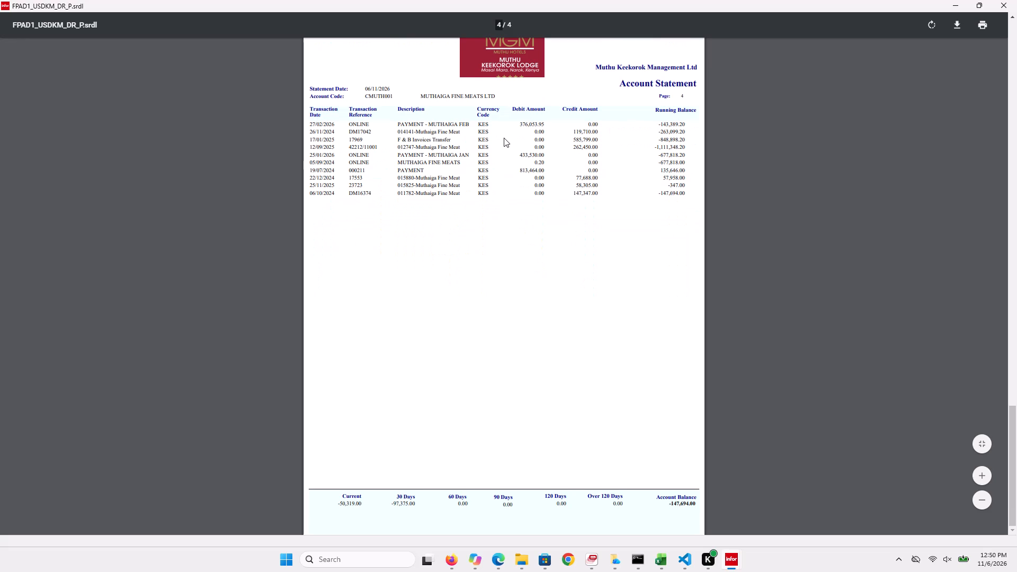
{"action": "left_click", "coordinate": [997, 9]}
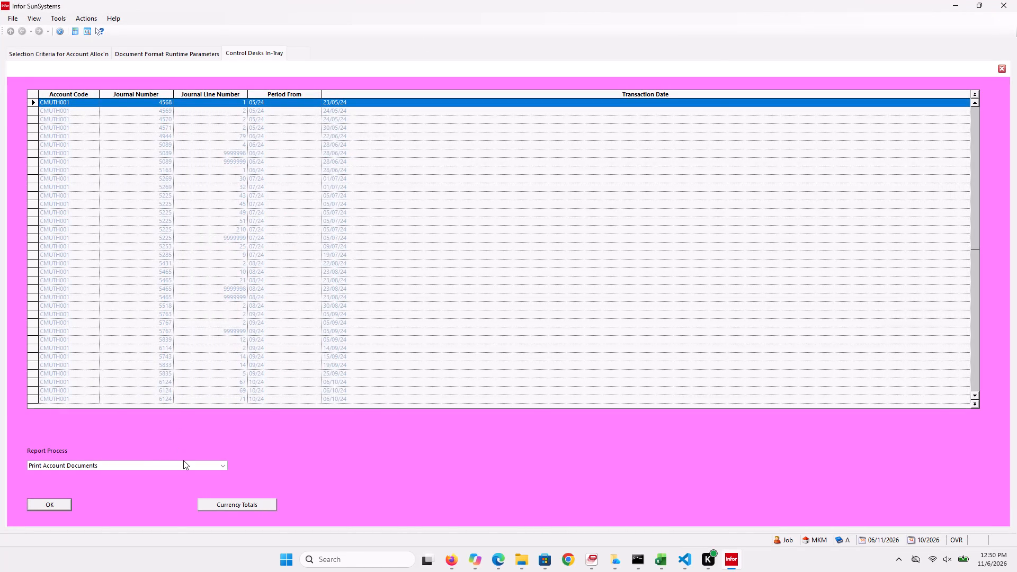
Run Print Account Documents again with the AAD1 Account Statement - Transaction Currency format and dismiss the completion message.
{"action": "key", "text": "Return"}
{"action": "key", "text": "Return"}
{"action": "left_click", "coordinate": [57, 500]}
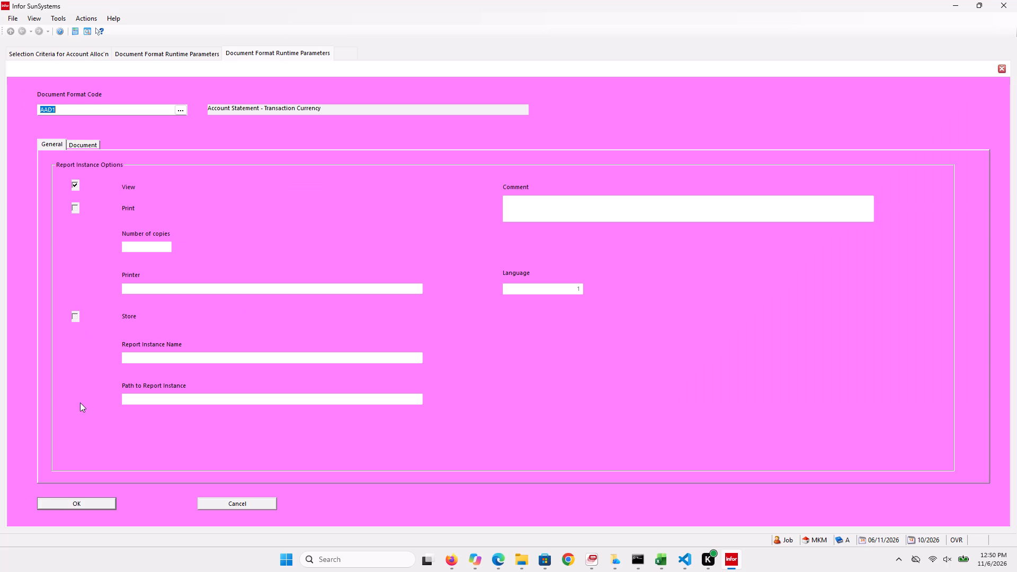
{"action": "left_click", "coordinate": [181, 106]}
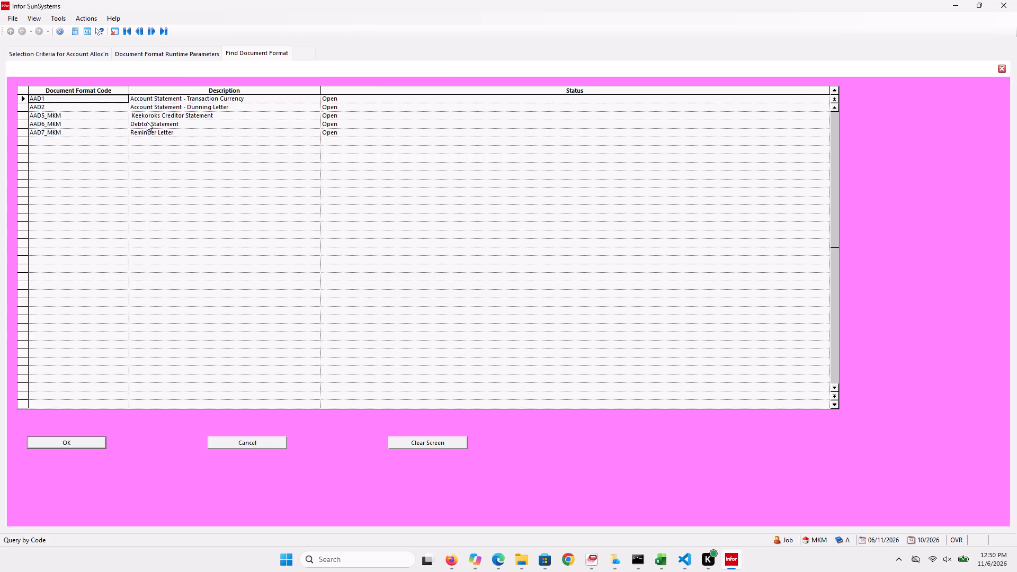
{"action": "left_click", "coordinate": [145, 119]}
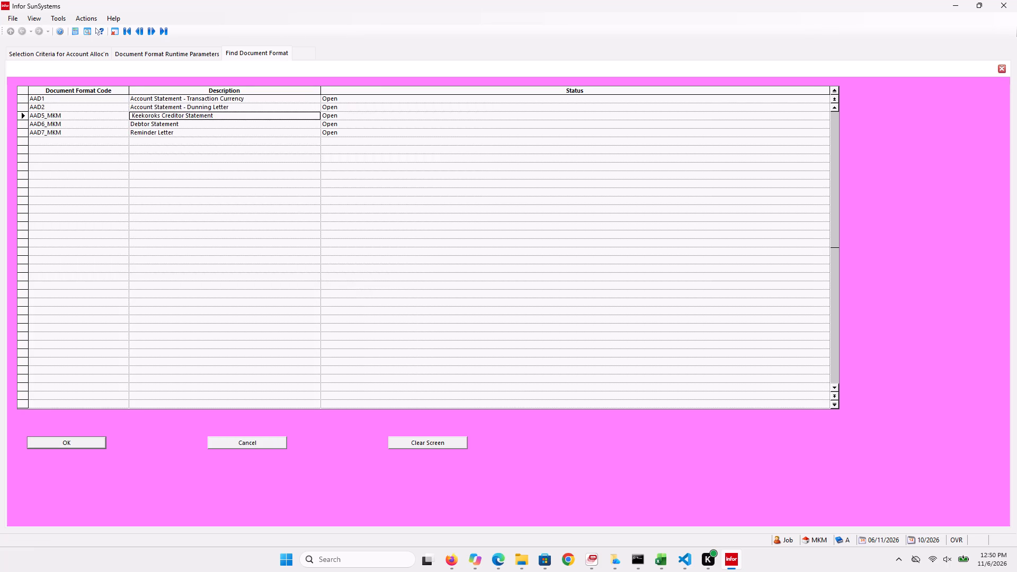
{"action": "left_click", "coordinate": [147, 105]}
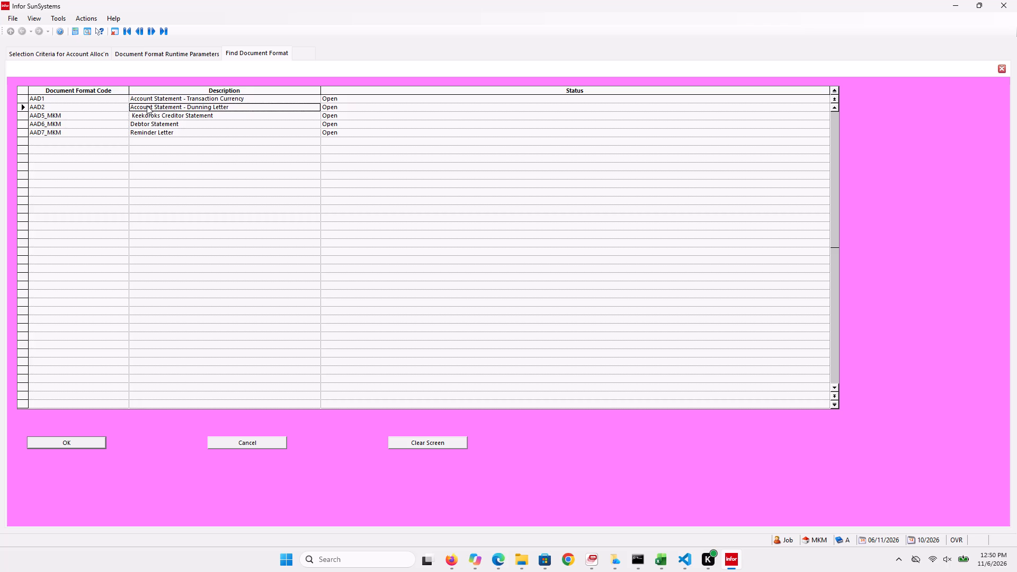
{"action": "left_click", "coordinate": [156, 93]}
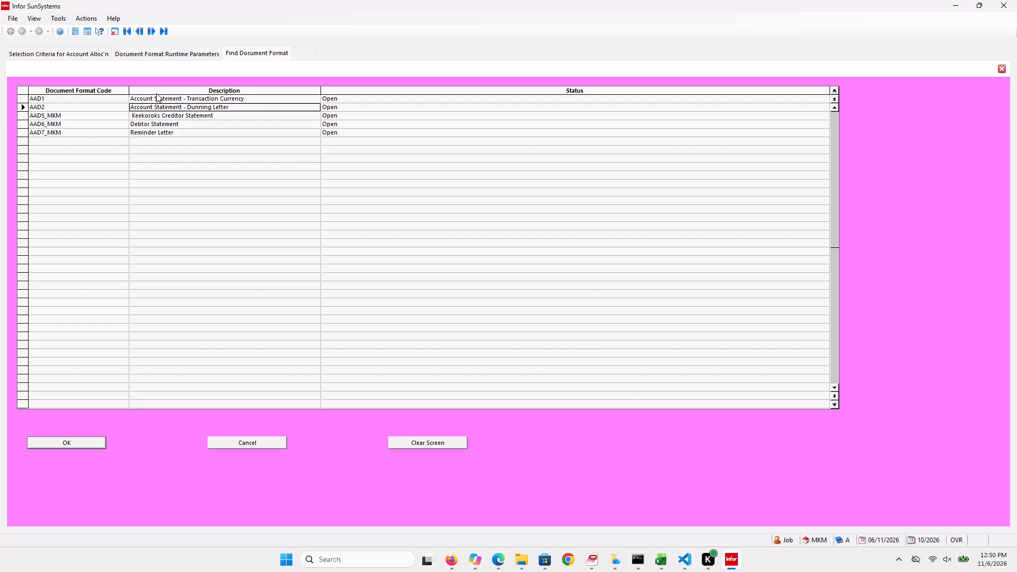
{"action": "left_click", "coordinate": [156, 96]}
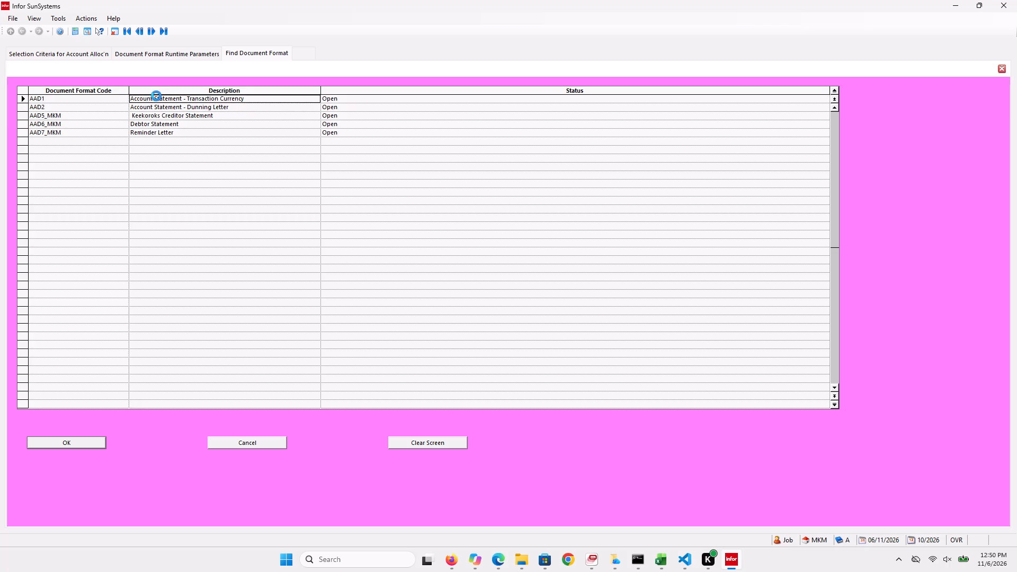
{"action": "key", "text": "Return"}
{"action": "key", "text": "Return"}
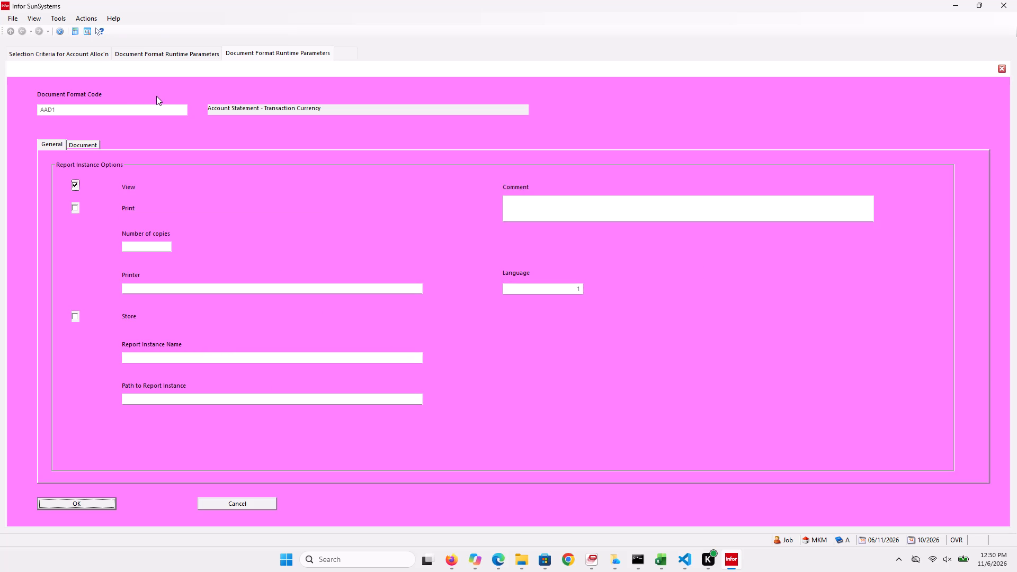
{"action": "key", "text": "Return"}
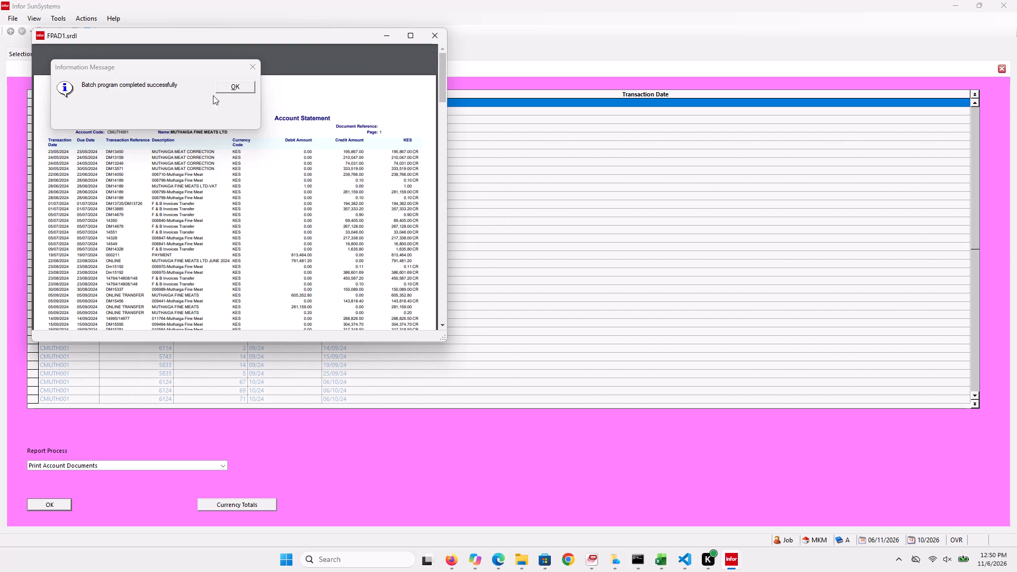
{"action": "left_click", "coordinate": [232, 84]}
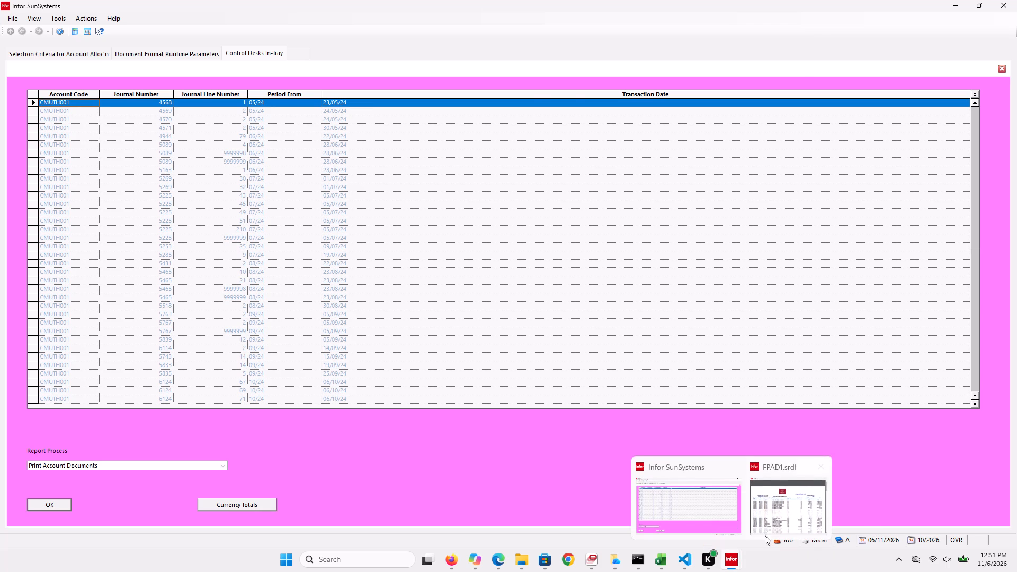
Bring up the generated Muthaiga Fine Meats account statement at full window size and read its transactions through to the last page.
{"action": "left_click", "coordinate": [781, 528]}
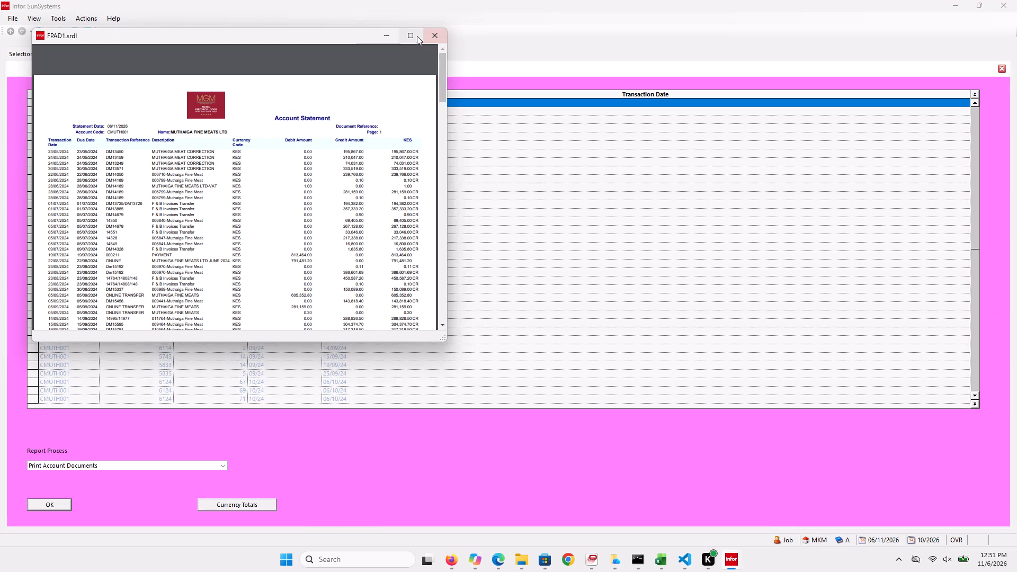
{"action": "left_click", "coordinate": [417, 36]}
{"action": "key", "text": "Down"}
{"action": "key", "text": "Down"}
{"action": "key", "text": "Down"}
{"action": "key", "text": "Down"}
{"action": "key", "text": "Down"}
{"action": "key", "text": "Down"}
{"action": "key", "text": "Down"}
{"action": "key", "text": "Down"}
{"action": "key", "text": "Down"}
{"action": "key", "text": "Down"}
{"action": "key", "text": "Down"}
{"action": "key", "text": "Down"}
{"action": "key", "text": "Down"}
{"action": "key", "text": "Down"}
{"action": "key", "text": "Down"}
{"action": "key", "text": "Down"}
{"action": "key", "text": "Down"}
{"action": "key", "text": "Down"}
{"action": "key", "text": "Down"}
{"action": "key", "text": "Down"}
{"action": "key", "text": "Down"}
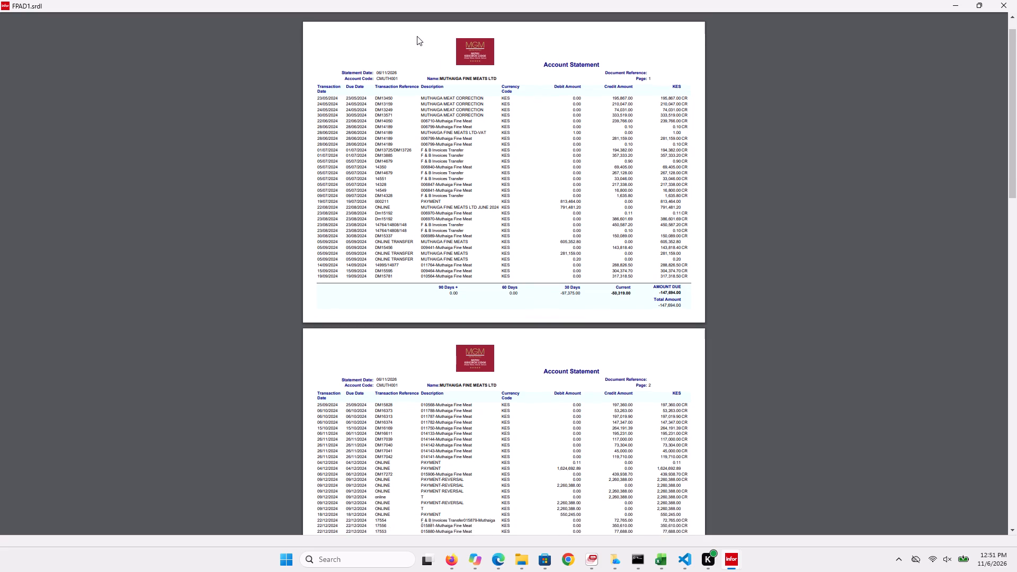
{"action": "key", "text": "Down"}
{"action": "key", "text": "Down"}
{"action": "key", "text": "Down"}
{"action": "key", "text": "Down"}
{"action": "key", "text": "Down"}
{"action": "key", "text": "Down"}
{"action": "key", "text": "Down"}
{"action": "key", "text": "Down"}
{"action": "key", "text": "Down"}
{"action": "key", "text": "Down"}
{"action": "key", "text": "Down"}
{"action": "key", "text": "Down"}
{"action": "key", "text": "Down"}
{"action": "key", "text": "Down"}
{"action": "key", "text": "Down"}
{"action": "key", "text": "Down"}
{"action": "key", "text": "Down"}
{"action": "key", "text": "Down"}
{"action": "key", "text": "Down"}
{"action": "key", "text": "Down"}
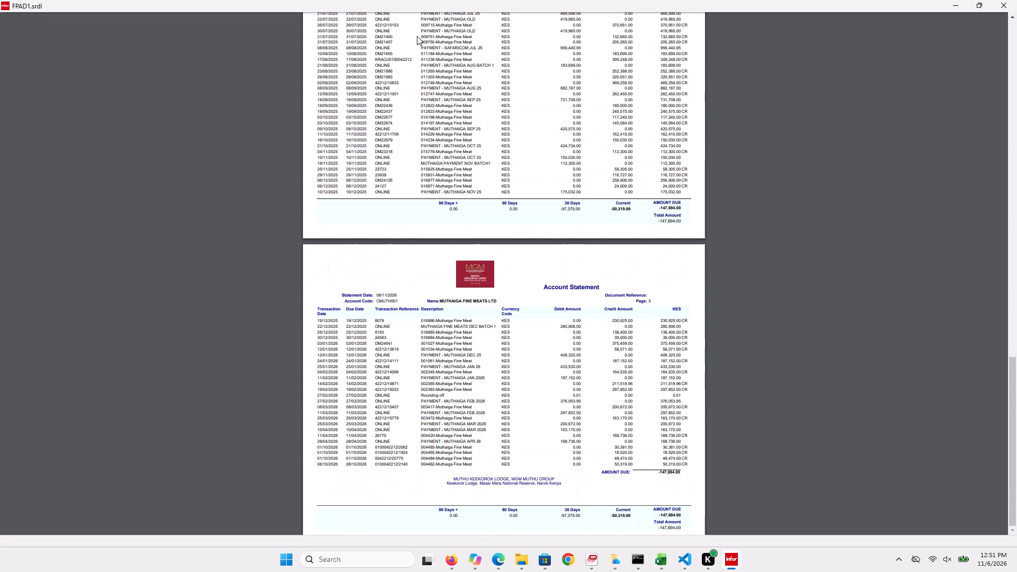
{"action": "key", "text": "Down"}
{"action": "key", "text": "Down"}
{"action": "key", "text": "Down"}
{"action": "key", "text": "Down"}
{"action": "key", "text": "Down"}
{"action": "key", "text": "Down"}
{"action": "key", "text": "Down"}
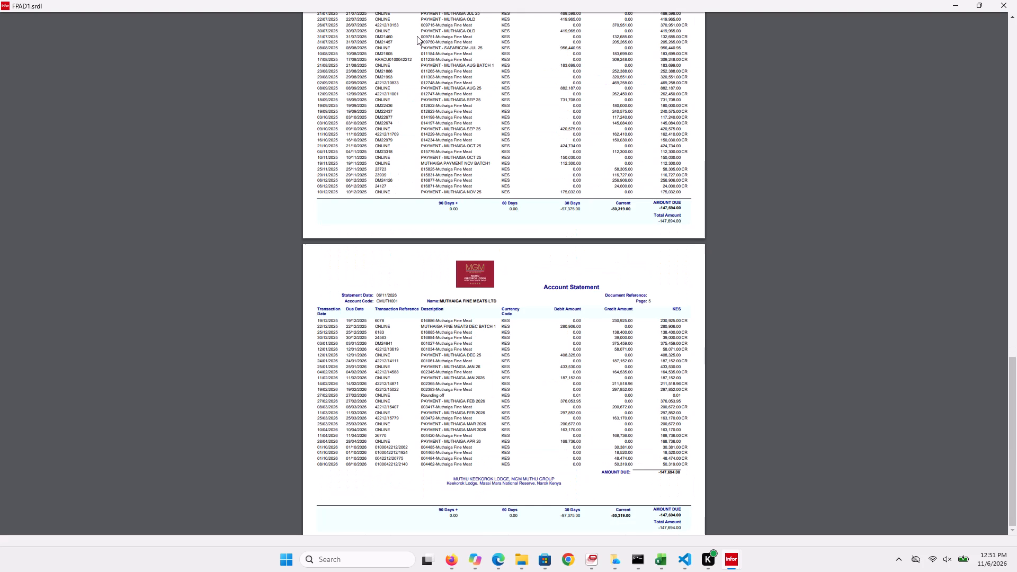
{"action": "key", "text": "Up"}
{"action": "key", "text": "Up"}
{"action": "key", "text": "Up"}
{"action": "key", "text": "Up"}
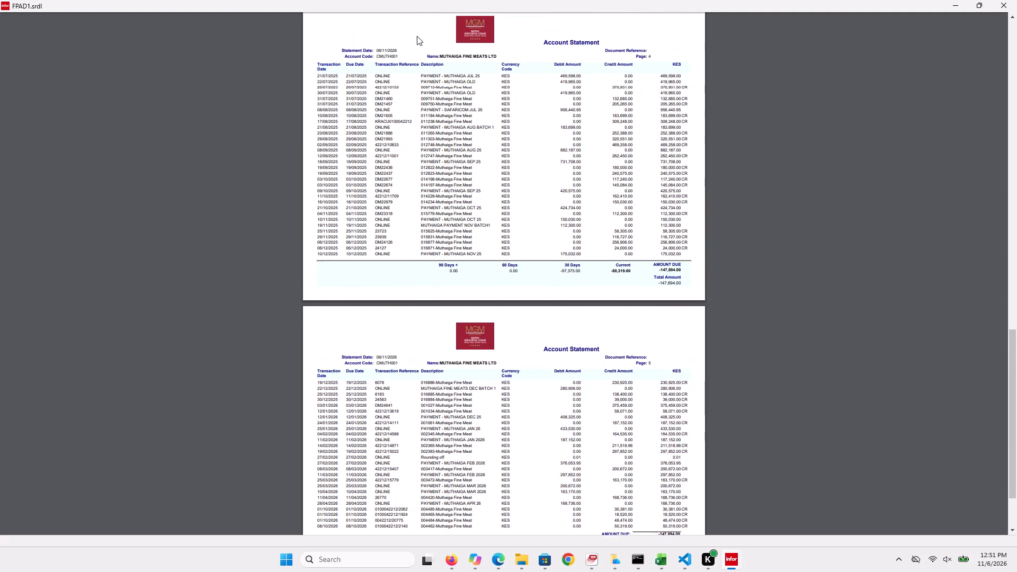
{"action": "key", "text": "Up"}
{"action": "key", "text": "Up"}
{"action": "key", "text": "Up"}
{"action": "key", "text": "Up"}
{"action": "key", "text": "Up"}
{"action": "key", "text": "Up"}
{"action": "key", "text": "Up"}
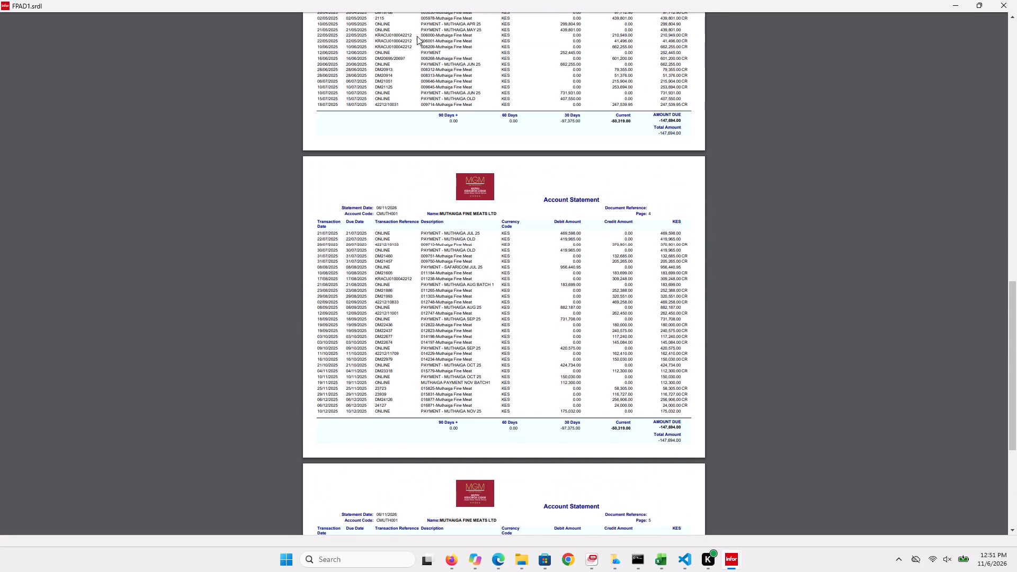
Enlarge the account statement pages, reread the debit, credit and ageing amounts from the first page on, and close the statement.
{"action": "scroll", "coordinate": [435, 80], "scroll_direction": "up", "scroll_amount": 1, "text": "ctrl"}
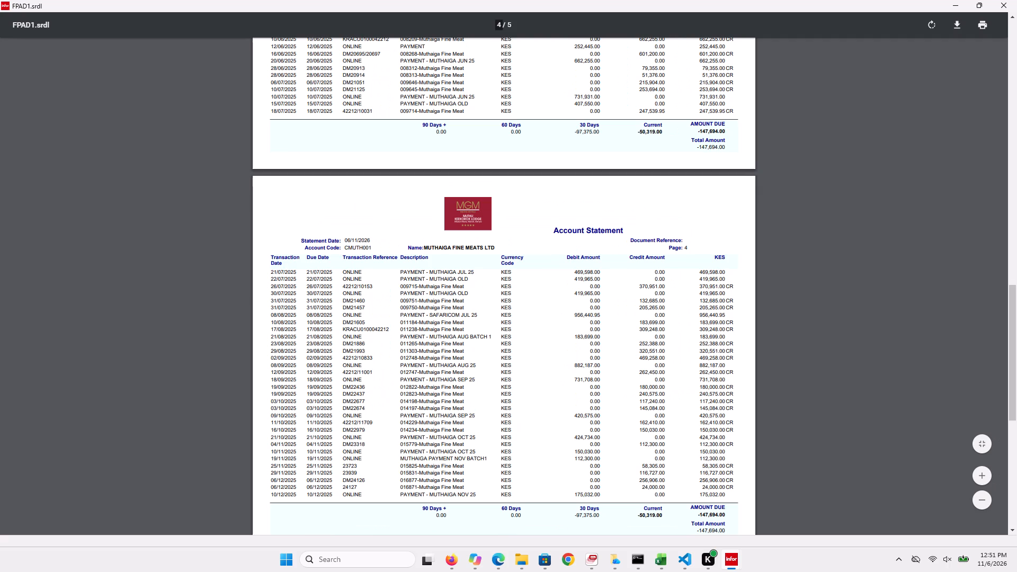
{"action": "scroll", "coordinate": [435, 80], "scroll_direction": "up", "scroll_amount": 1, "text": "ctrl"}
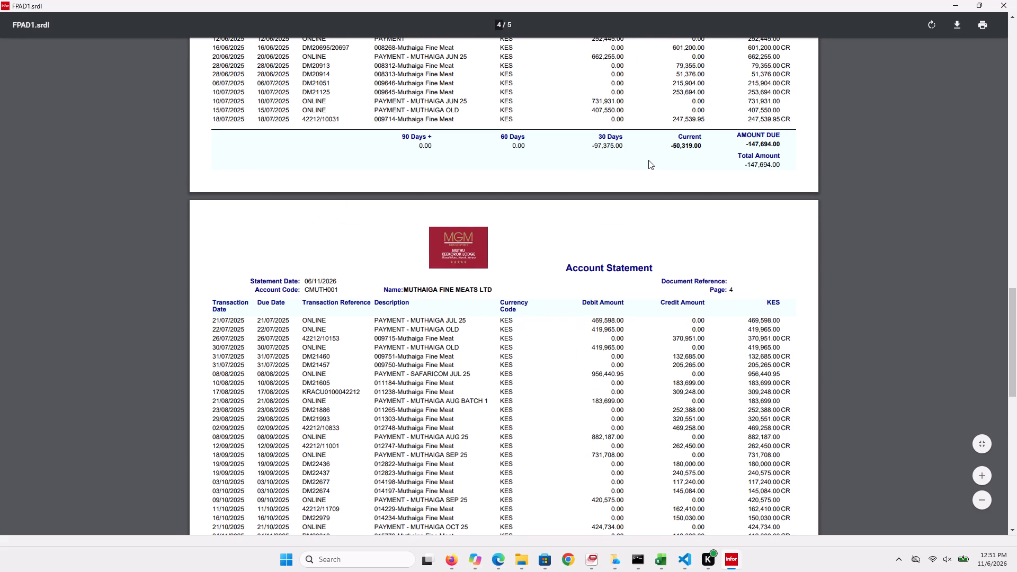
{"action": "key", "text": "Up"}
{"action": "key", "text": "Up"}
{"action": "key", "text": "Up"}
{"action": "key", "text": "Up"}
{"action": "key", "text": "Up"}
{"action": "key", "text": "Up"}
{"action": "key", "text": "Up"}
{"action": "key", "text": "Up"}
{"action": "key", "text": "Up"}
{"action": "key", "text": "Up"}
{"action": "key", "text": "Up"}
{"action": "key", "text": "Up"}
{"action": "key", "text": "Up"}
{"action": "key", "text": "Up"}
{"action": "key", "text": "Up"}
{"action": "key", "text": "Up"}
{"action": "key", "text": "Up"}
{"action": "key", "text": "Up"}
{"action": "key", "text": "Up"}
{"action": "key", "text": "Up"}
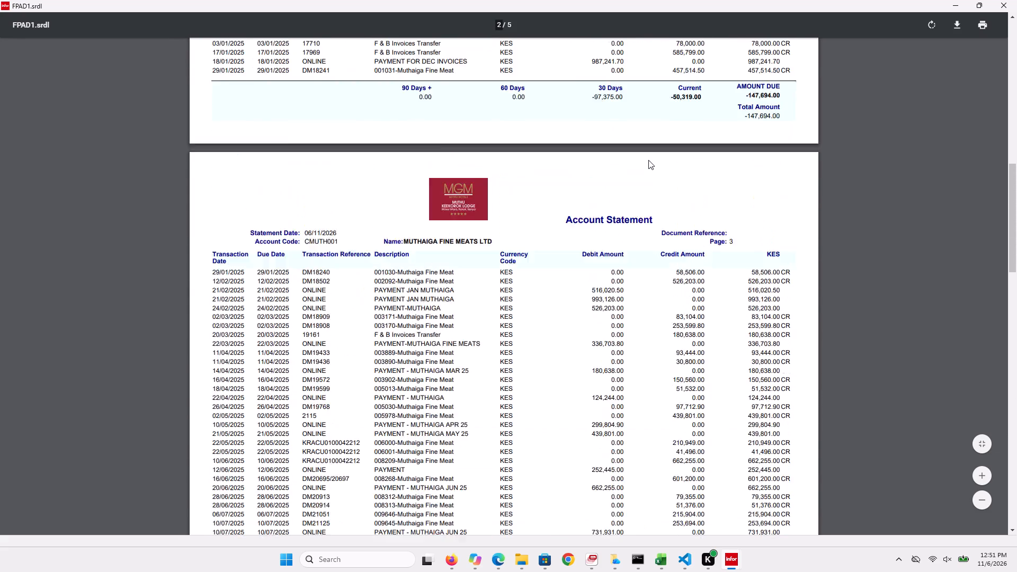
{"action": "key", "text": "Up"}
{"action": "key", "text": "Up"}
{"action": "key", "text": "Up"}
{"action": "key", "text": "Up"}
{"action": "key", "text": "Up"}
{"action": "key", "text": "Up"}
{"action": "key", "text": "Up"}
{"action": "key", "text": "Up"}
{"action": "key", "text": "Up"}
{"action": "key", "text": "Up"}
{"action": "key", "text": "Up"}
{"action": "key", "text": "Up"}
{"action": "key", "text": "Up"}
{"action": "key", "text": "Up"}
{"action": "key", "text": "Up"}
{"action": "key", "text": "Up"}
{"action": "key", "text": "Up"}
{"action": "key", "text": "Up"}
{"action": "key", "text": "Up"}
{"action": "key", "text": "Up"}
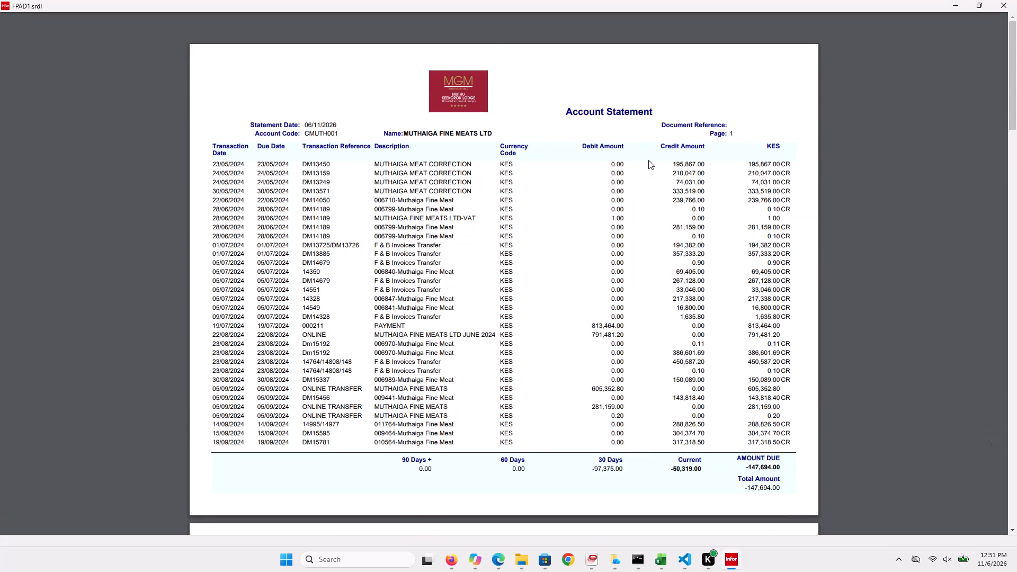
{"action": "key", "text": "Down"}
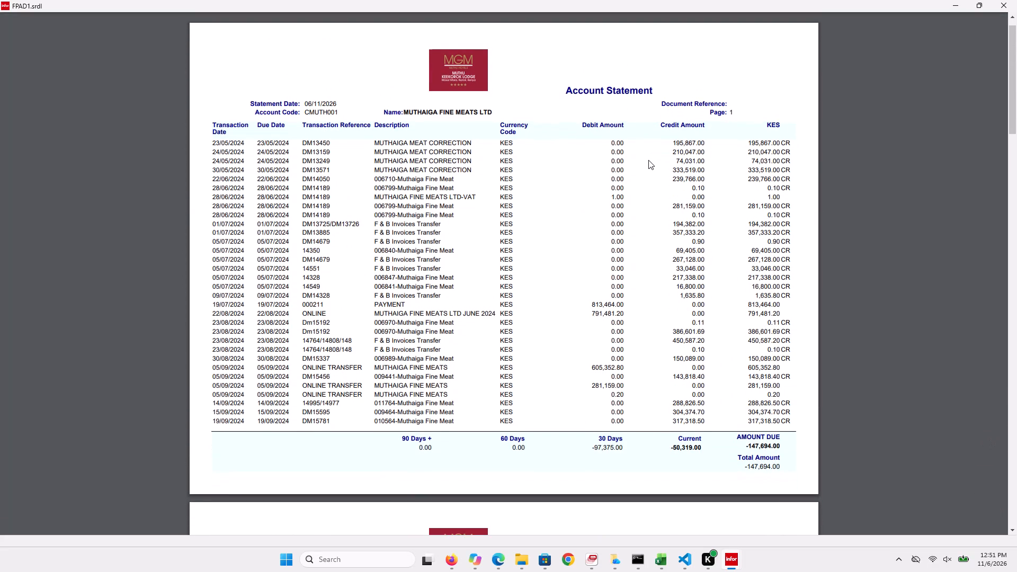
{"action": "key", "text": "Down"}
{"action": "key", "text": "Down"}
{"action": "key", "text": "Down"}
{"action": "key", "text": "Down"}
{"action": "key", "text": "Down"}
{"action": "key", "text": "Down"}
{"action": "key", "text": "Down"}
{"action": "key", "text": "Down"}
{"action": "key", "text": "Down"}
{"action": "key", "text": "Down"}
{"action": "key", "text": "Down"}
{"action": "key", "text": "Down"}
{"action": "key", "text": "Down"}
{"action": "key", "text": "Down"}
{"action": "key", "text": "Down"}
{"action": "key", "text": "Down"}
{"action": "key", "text": "Down"}
{"action": "key", "text": "Down"}
{"action": "key", "text": "Down"}
{"action": "key", "text": "Down"}
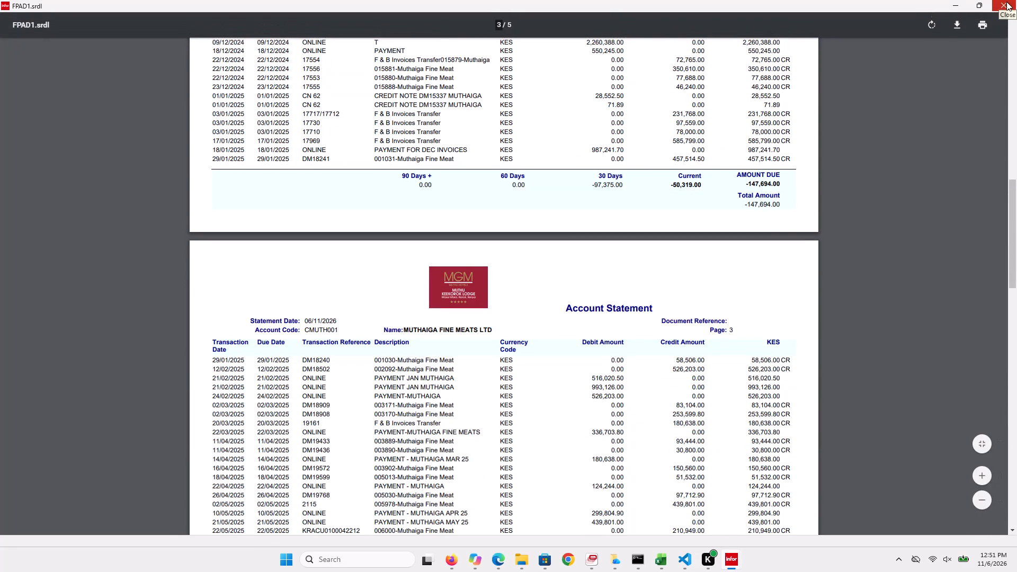
{"action": "left_click", "coordinate": [1006, 2]}
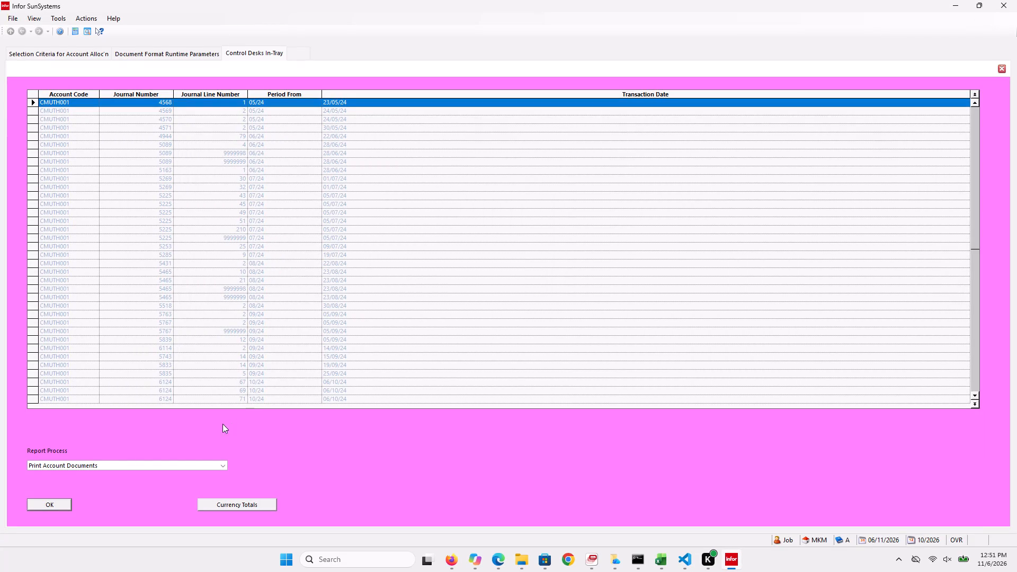
Run Print Account Documents with the AAD5_MKM Keekoroks Creditor Statement format, keeping the View option, and dismiss the completion message.
{"action": "key", "text": "Return"}
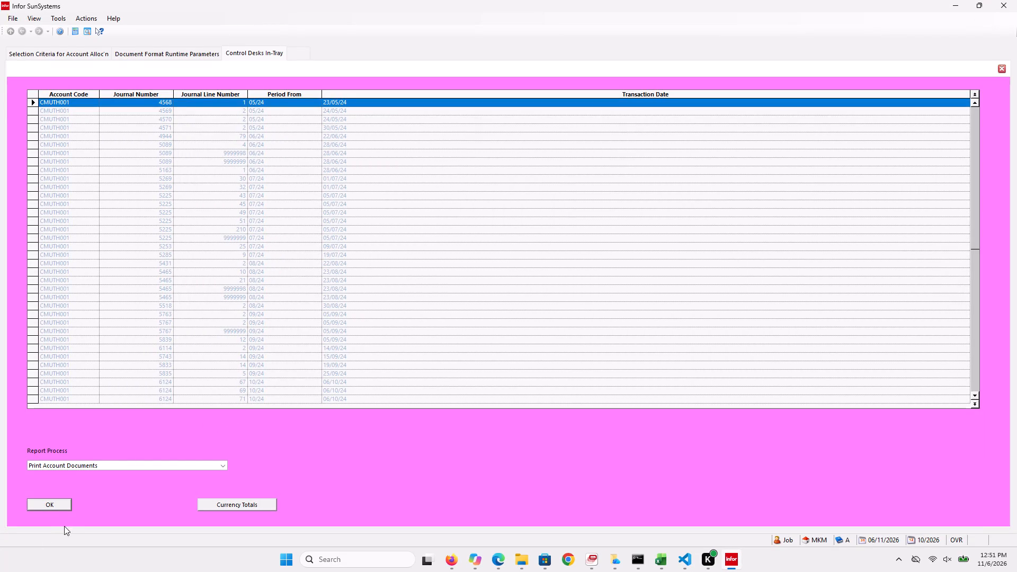
{"action": "left_click", "coordinate": [52, 511]}
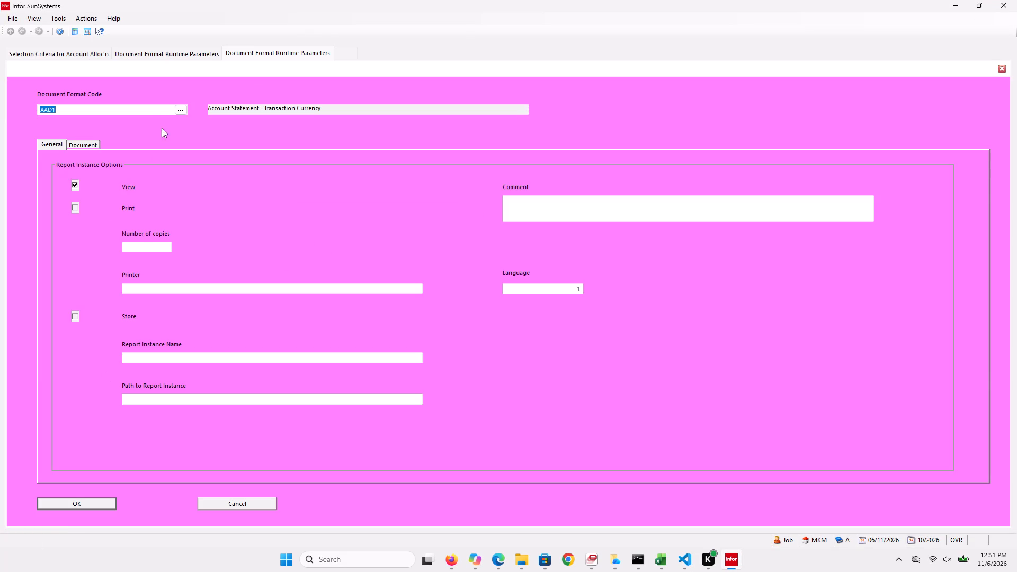
{"action": "left_click", "coordinate": [180, 109]}
{"action": "left_click", "coordinate": [181, 107]}
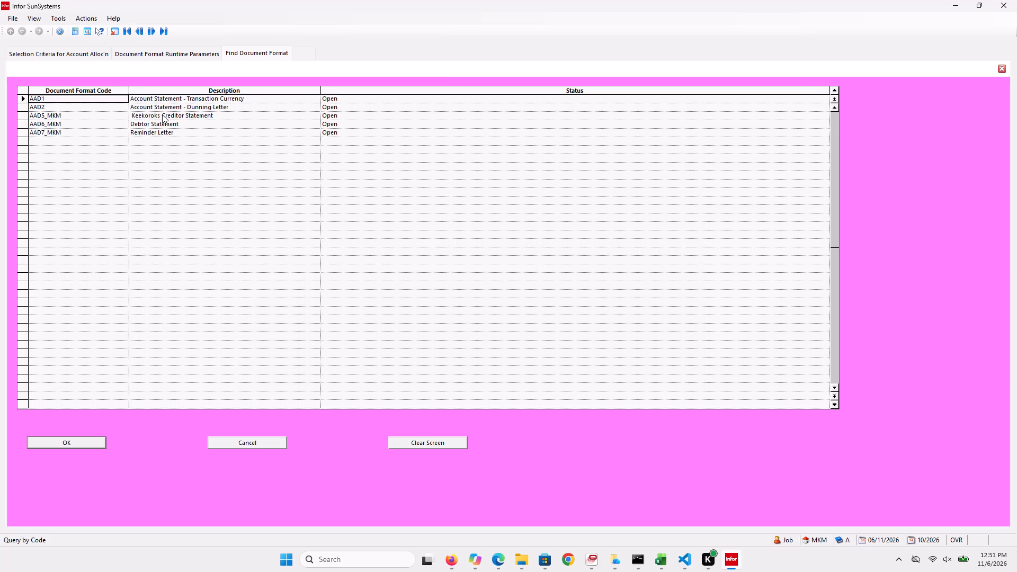
{"action": "left_click", "coordinate": [121, 115]}
{"action": "key", "text": "Return"}
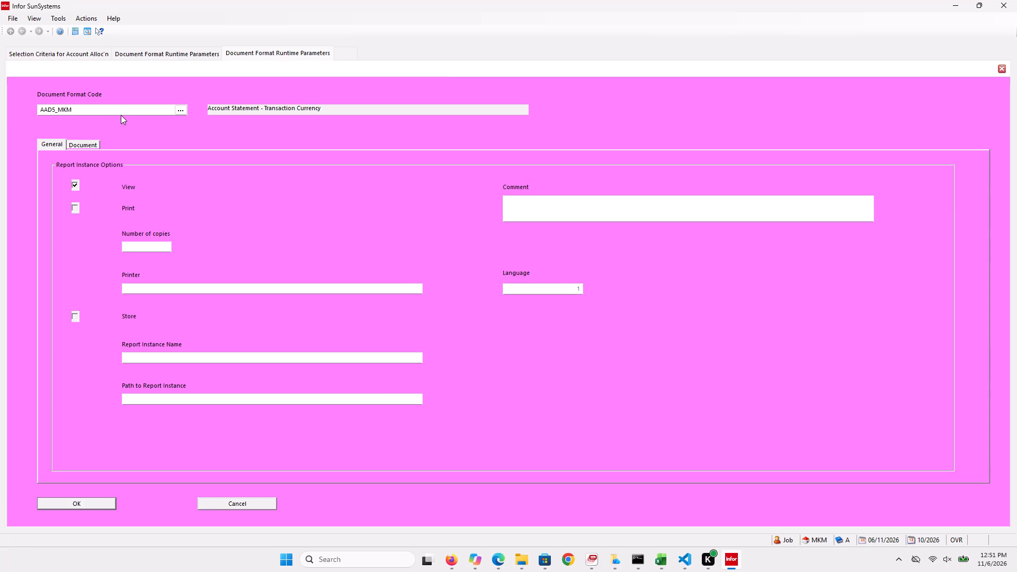
{"action": "key", "text": "Return"}
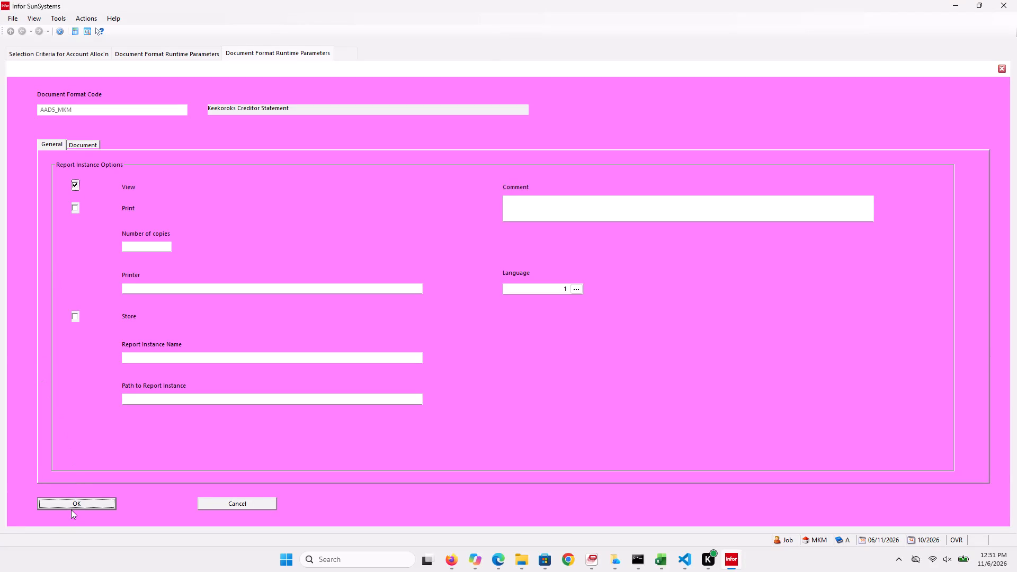
{"action": "left_click", "coordinate": [76, 501]}
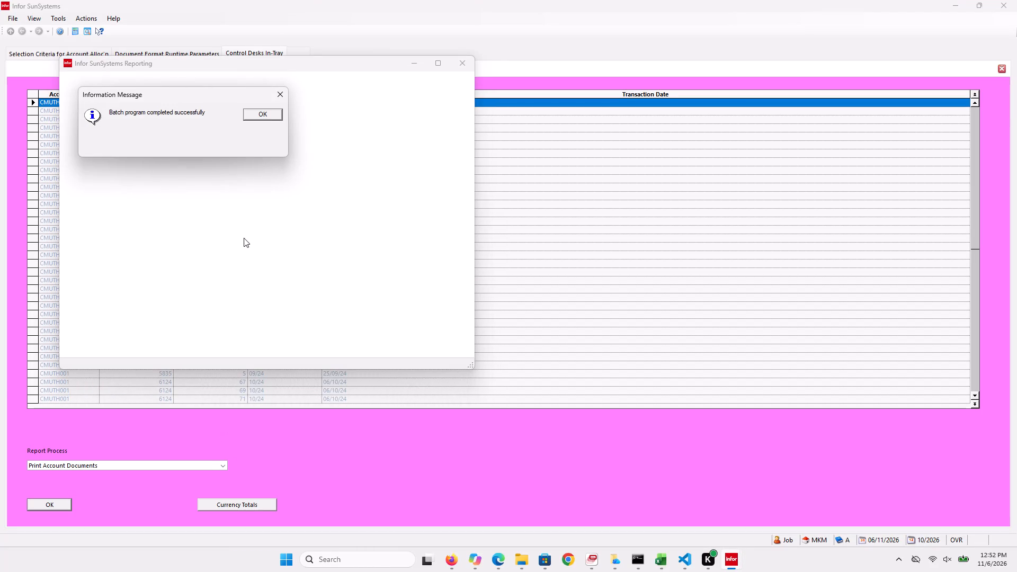
{"action": "left_click", "coordinate": [266, 121]}
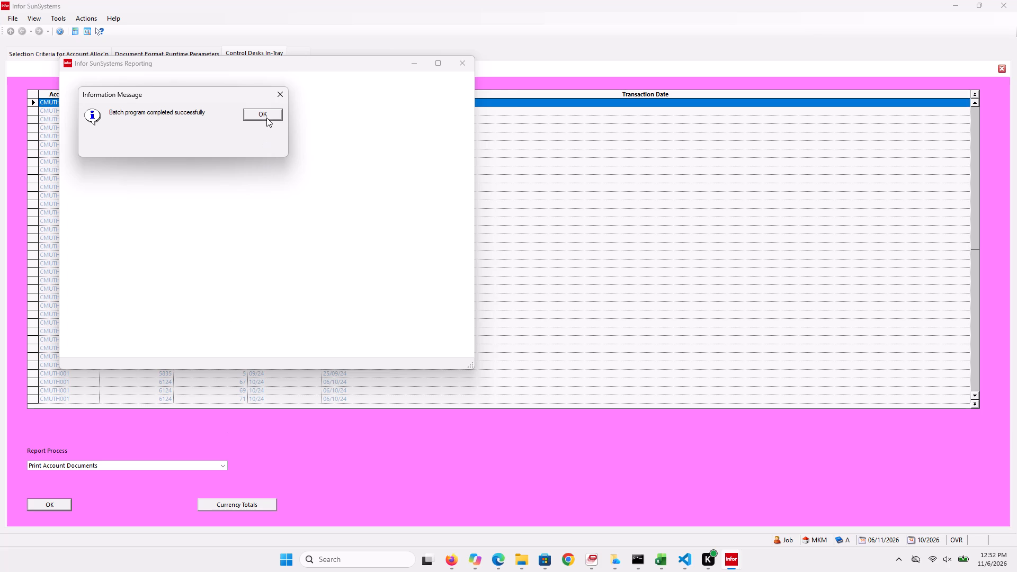
{"action": "left_click", "coordinate": [266, 118]}
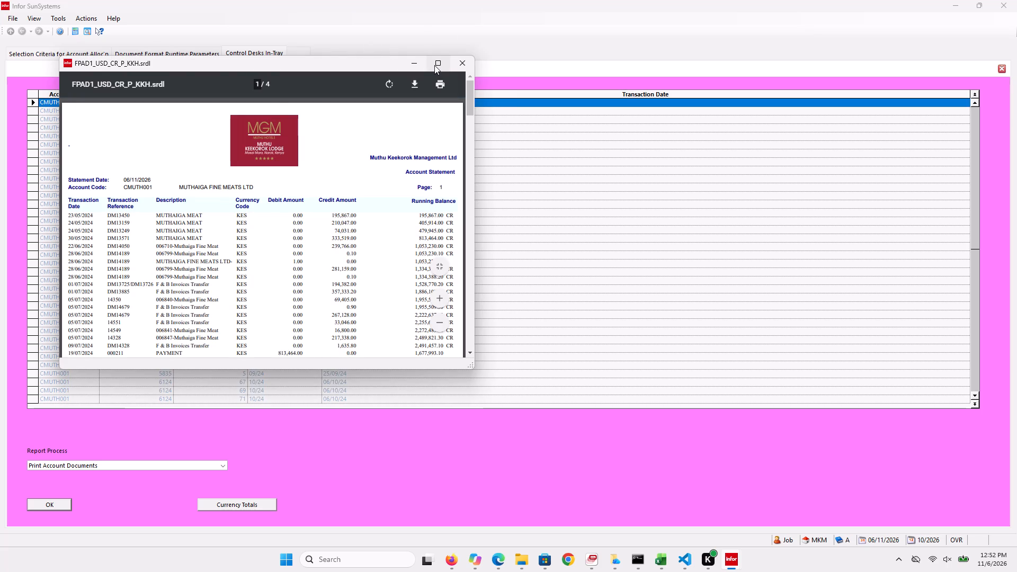
Bring up the generated Keekorok creditor statement for Muthaiga Fine Meats at full window size and read its transactions through to the last page.
{"action": "left_click", "coordinate": [434, 65]}
{"action": "key", "text": "Down"}
{"action": "key", "text": "Down"}
{"action": "key", "text": "Down"}
{"action": "key", "text": "Down"}
{"action": "key", "text": "Down"}
{"action": "key", "text": "Down"}
{"action": "key", "text": "Down"}
{"action": "key", "text": "Down"}
{"action": "key", "text": "Down"}
{"action": "key", "text": "Down"}
{"action": "key", "text": "Down"}
{"action": "key", "text": "Down"}
{"action": "key", "text": "Down"}
{"action": "key", "text": "Down"}
{"action": "key", "text": "Down"}
{"action": "key", "text": "Down"}
{"action": "key", "text": "Down"}
{"action": "key", "text": "Down"}
{"action": "key", "text": "Down"}
{"action": "key", "text": "Down"}
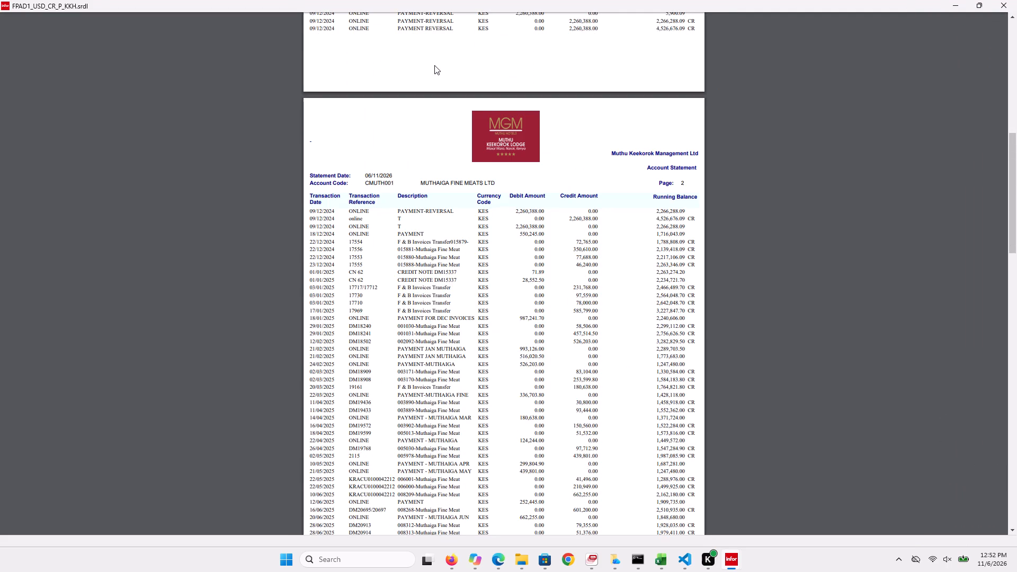
{"action": "key", "text": "Down"}
{"action": "key", "text": "Down"}
{"action": "key", "text": "Down"}
{"action": "key", "text": "Down"}
{"action": "key", "text": "Down"}
{"action": "key", "text": "Down"}
{"action": "key", "text": "Down"}
{"action": "key", "text": "Down"}
{"action": "key", "text": "Down"}
{"action": "key", "text": "Down"}
{"action": "key", "text": "Down"}
{"action": "key", "text": "Down"}
{"action": "key", "text": "Down"}
{"action": "key", "text": "Down"}
{"action": "key", "text": "Down"}
{"action": "key", "text": "Down"}
{"action": "key", "text": "Down"}
{"action": "key", "text": "Down"}
{"action": "key", "text": "Down"}
{"action": "key", "text": "Down"}
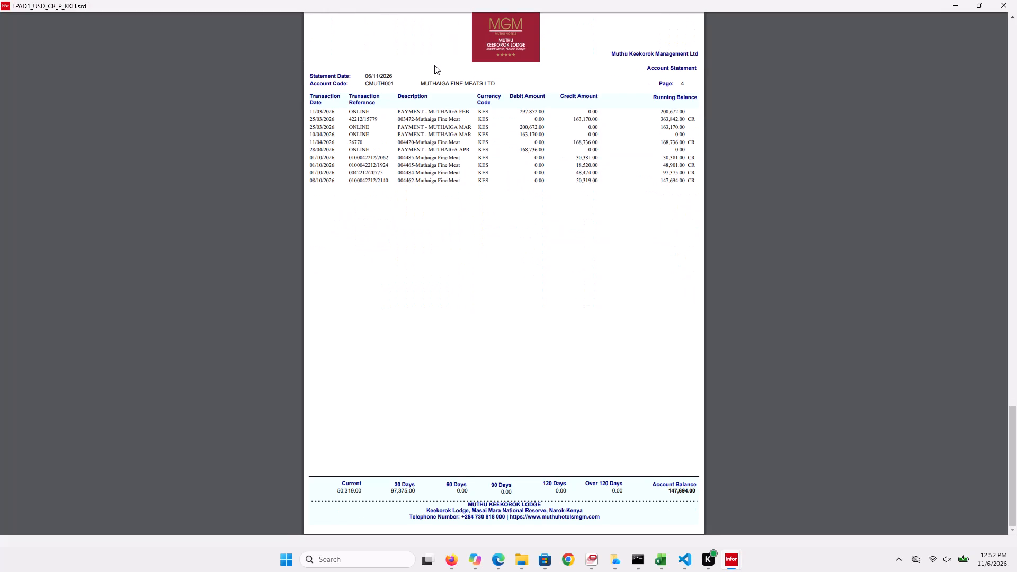
Look back over the preceding page's transactions in the creditor statement and close it.
{"action": "key", "text": "Up"}
{"action": "key", "text": "Up"}
{"action": "key", "text": "Up"}
{"action": "key", "text": "Up"}
{"action": "key", "text": "Up"}
{"action": "key", "text": "Up"}
{"action": "key", "text": "Up"}
{"action": "key", "text": "Up"}
{"action": "key", "text": "Up"}
{"action": "key", "text": "Up"}
{"action": "key", "text": "Up"}
{"action": "key", "text": "Up"}
{"action": "key", "text": "Up"}
{"action": "key", "text": "Up"}
{"action": "key", "text": "Up"}
{"action": "key", "text": "Up"}
{"action": "key", "text": "Up"}
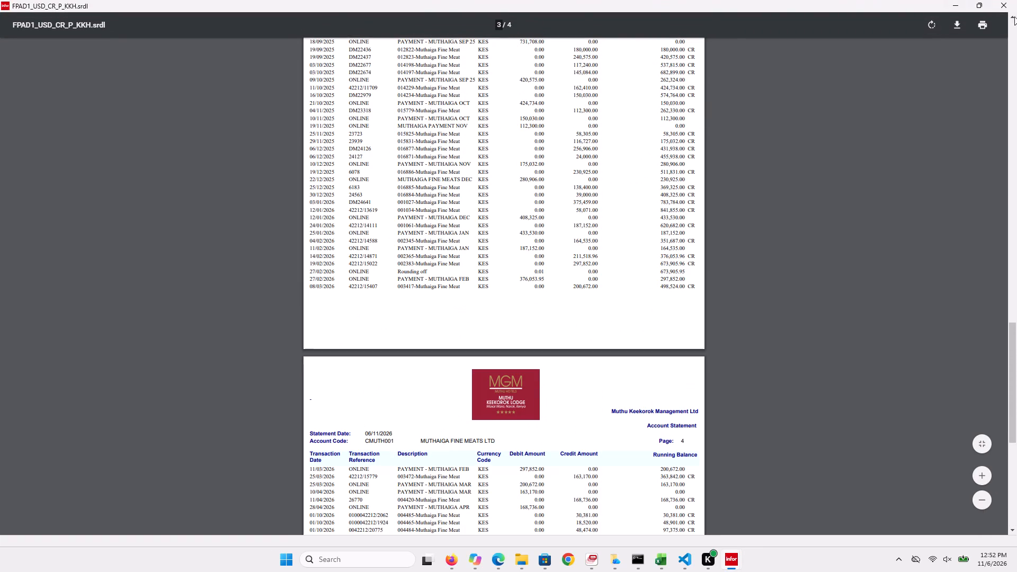
{"action": "left_click", "coordinate": [1003, 0]}
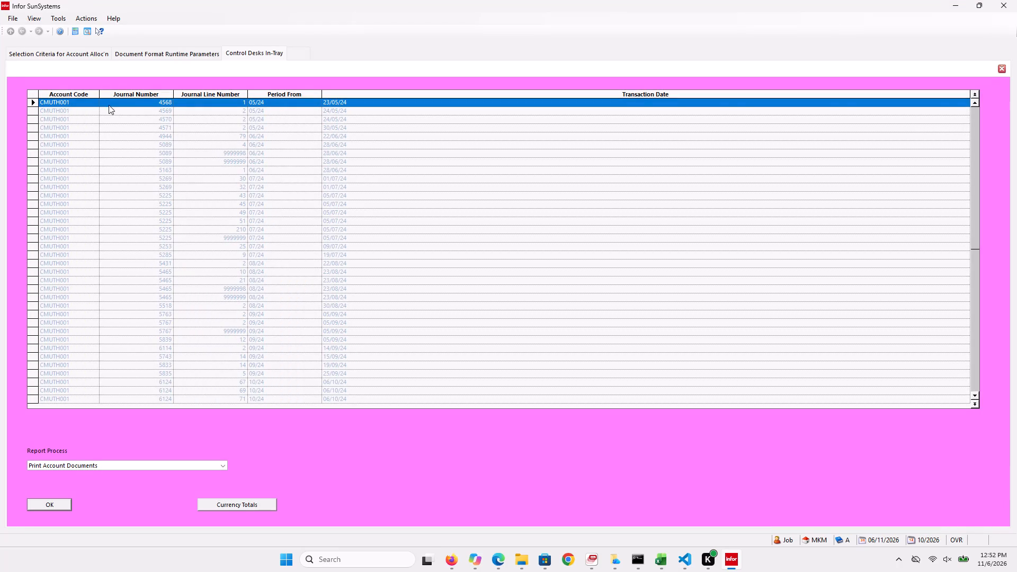
{"action": "left_click", "coordinate": [75, 48]}
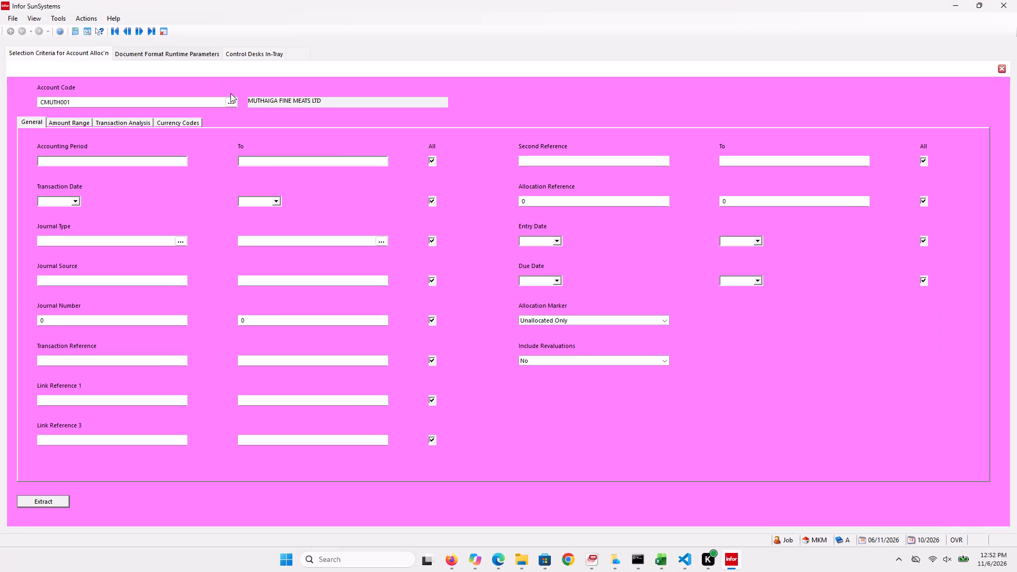
{"action": "key", "text": "Return"}
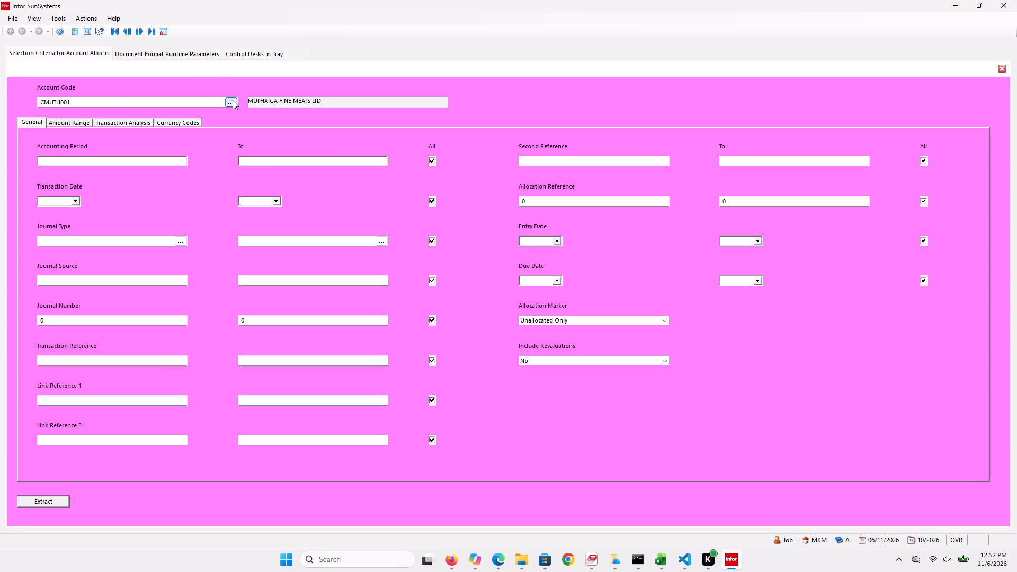
{"action": "left_click", "coordinate": [233, 100]}
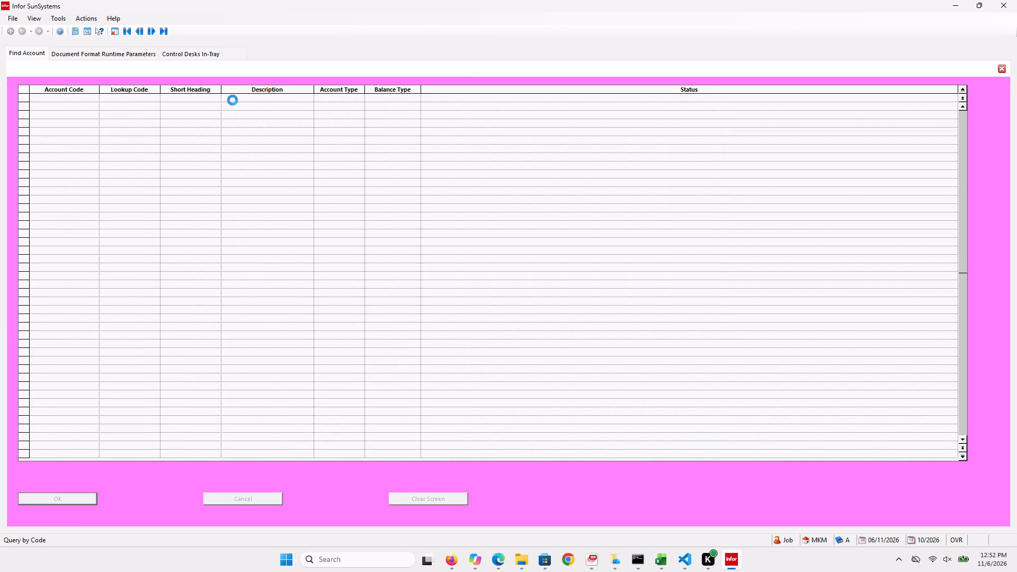
{"action": "key", "text": "Return"}
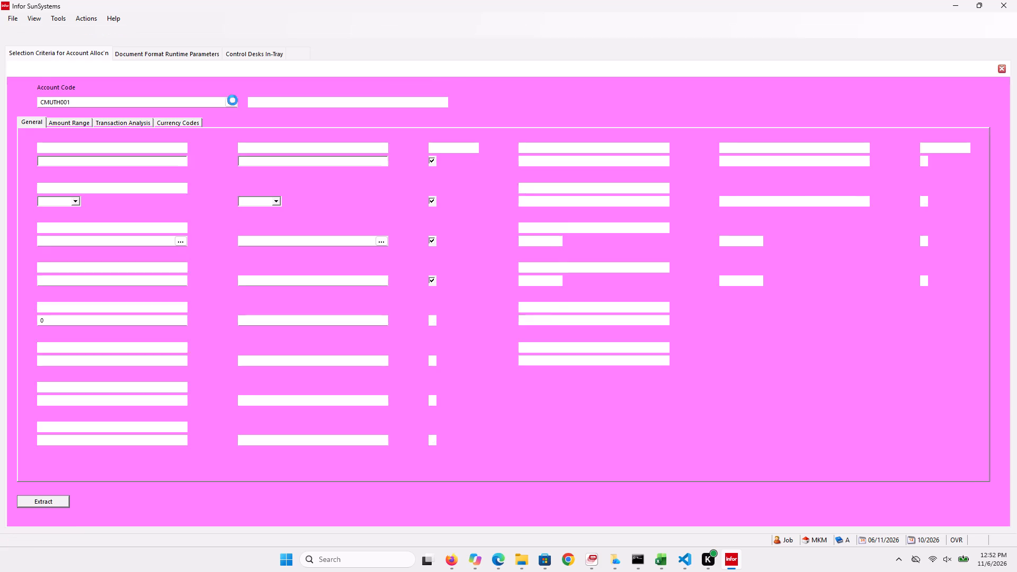
{"action": "key", "text": "Return"}
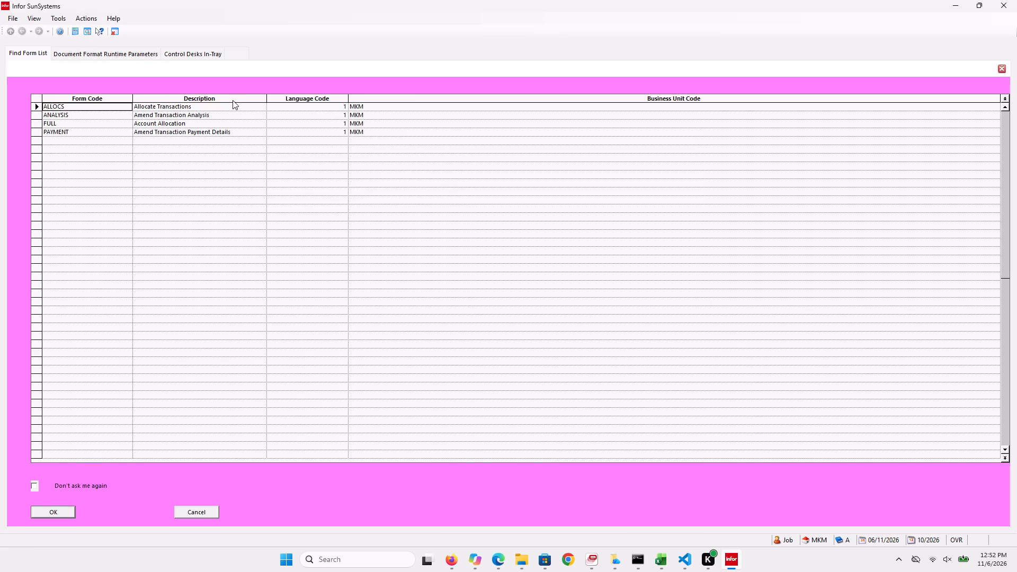
{"action": "key", "text": "Down"}
{"action": "key", "text": "Down"}
{"action": "key", "text": "Return"}
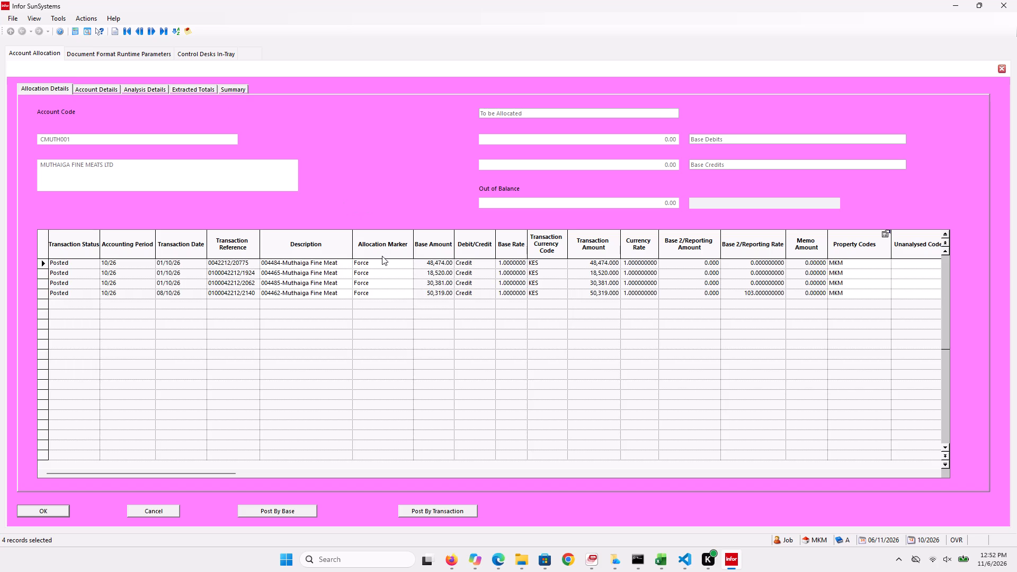
Set the allocation marker of all four extracted Muthaiga Fine Meats transactions to Not Allocated.
{"action": "key", "text": "n"}
{"action": "key", "text": "Down"}
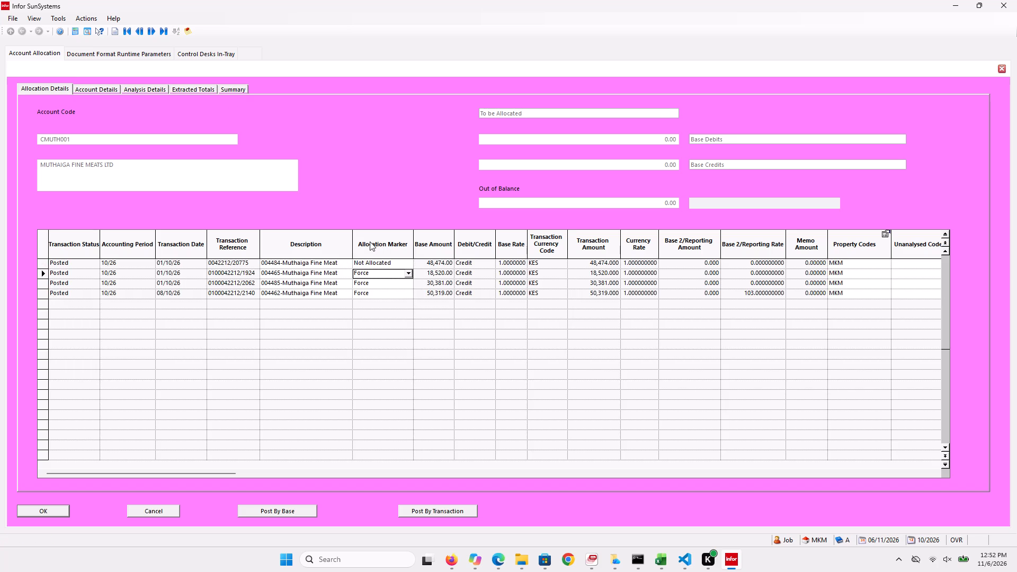
{"action": "key", "text": "n"}
{"action": "key", "text": "Down"}
{"action": "key", "text": "n"}
{"action": "key", "text": "Down"}
{"action": "key", "text": "n"}
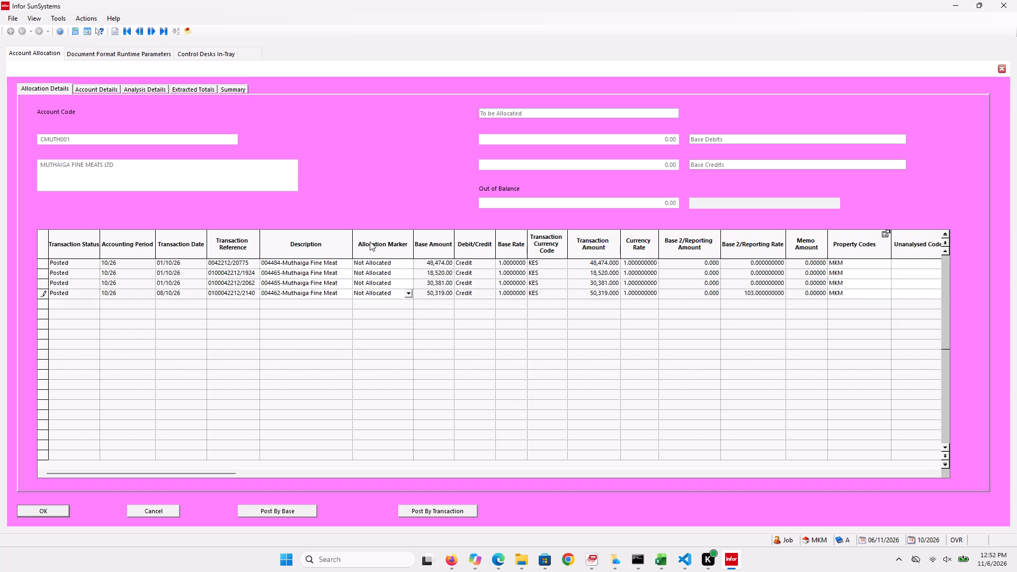
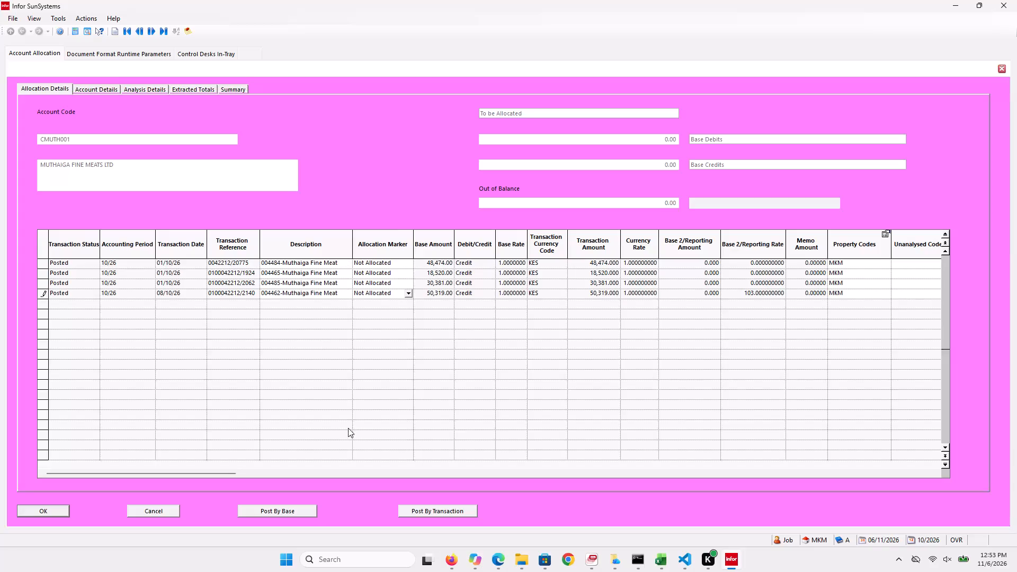
Post the marker changes on the Muthaiga Fine Meats transactions by base.
{"action": "left_click", "coordinate": [261, 511]}
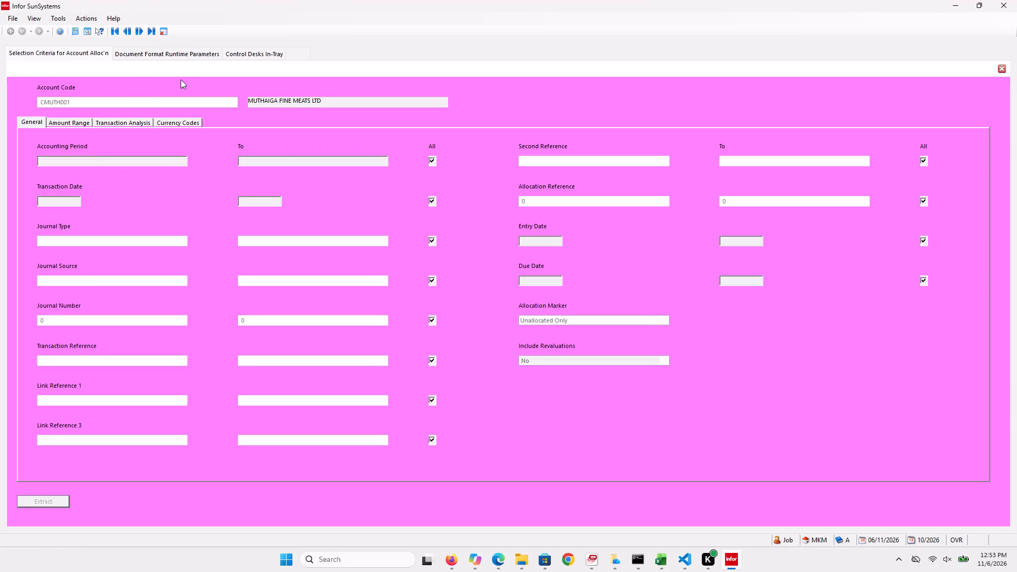
Exit the document format parameters, account inquiry and account documents sessions back to their Ledgers menus, leaving the allocation session open.
{"action": "left_click", "coordinate": [197, 51]}
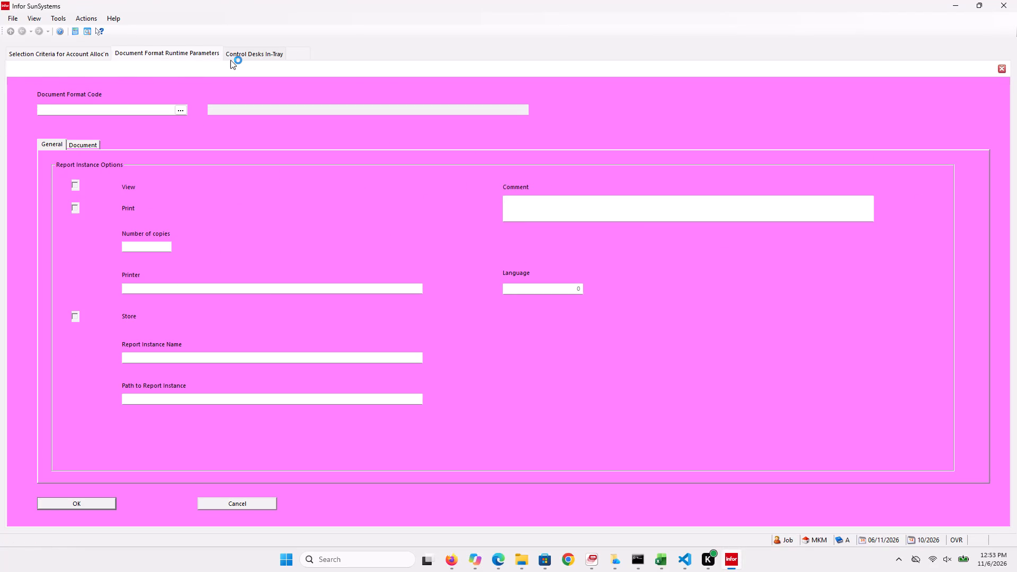
{"action": "left_click", "coordinate": [230, 56]}
{"action": "key", "text": "Escape"}
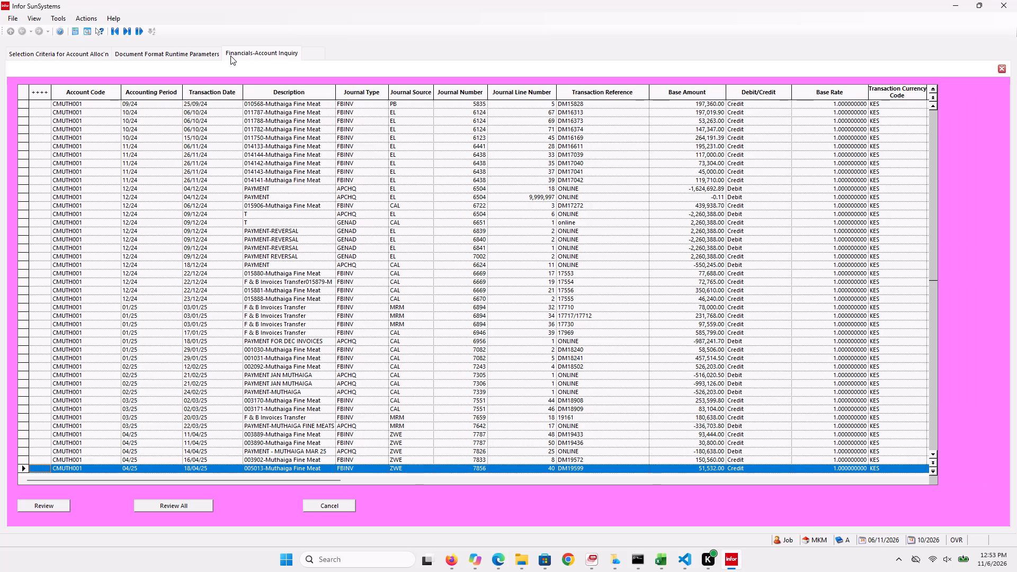
{"action": "key", "text": "Escape"}
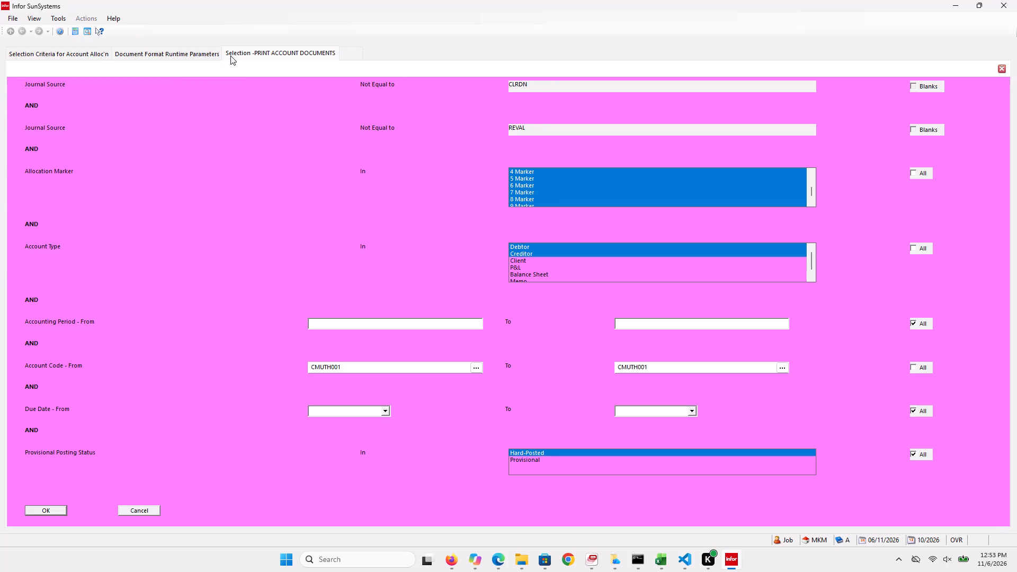
{"action": "key", "text": "Escape"}
{"action": "left_click", "coordinate": [177, 52]}
{"action": "key", "text": "Escape"}
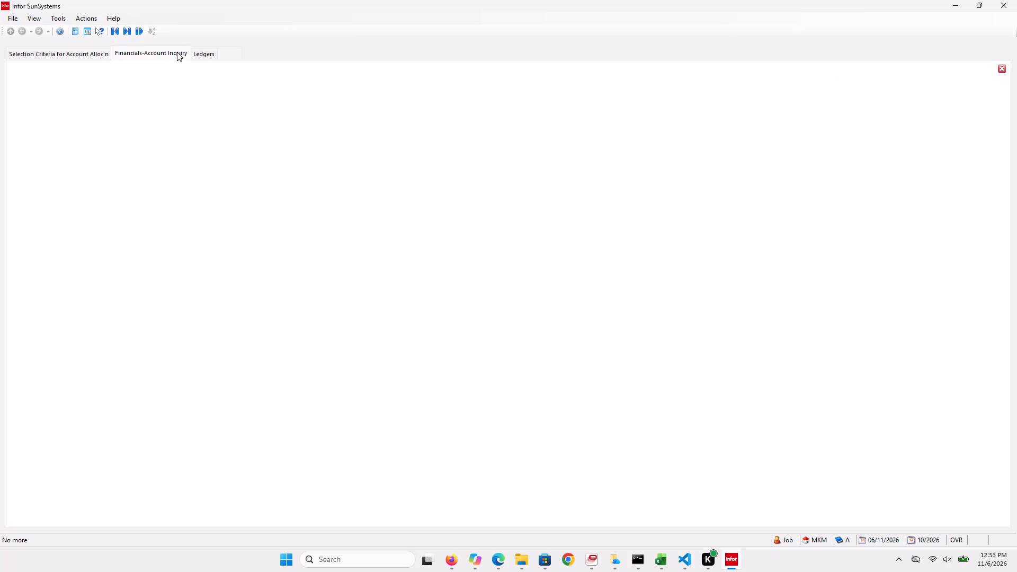
{"action": "key", "text": "Escape"}
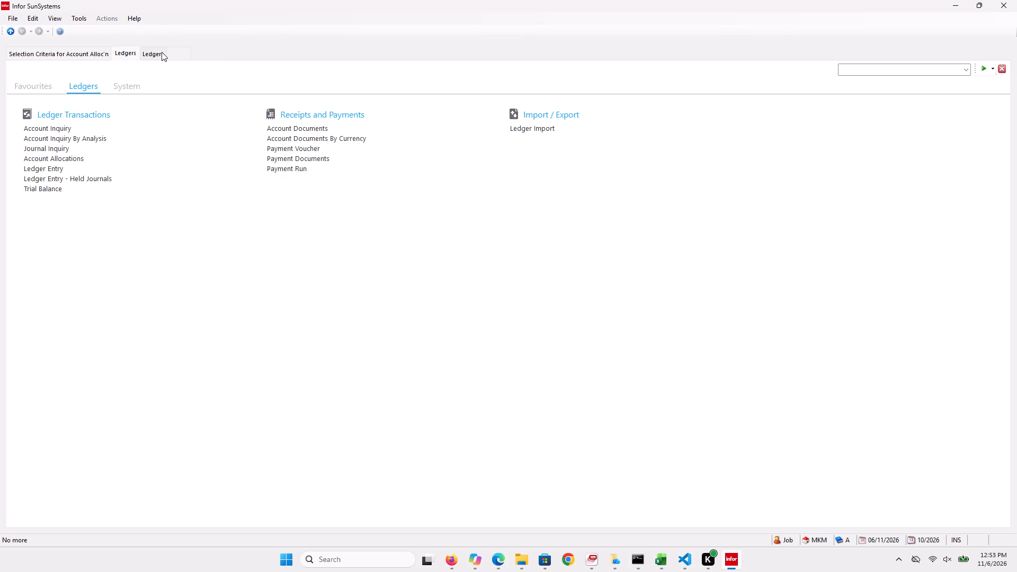
{"action": "left_click", "coordinate": [160, 52]}
{"action": "key", "text": "Escape"}
{"action": "left_click", "coordinate": [99, 49]}
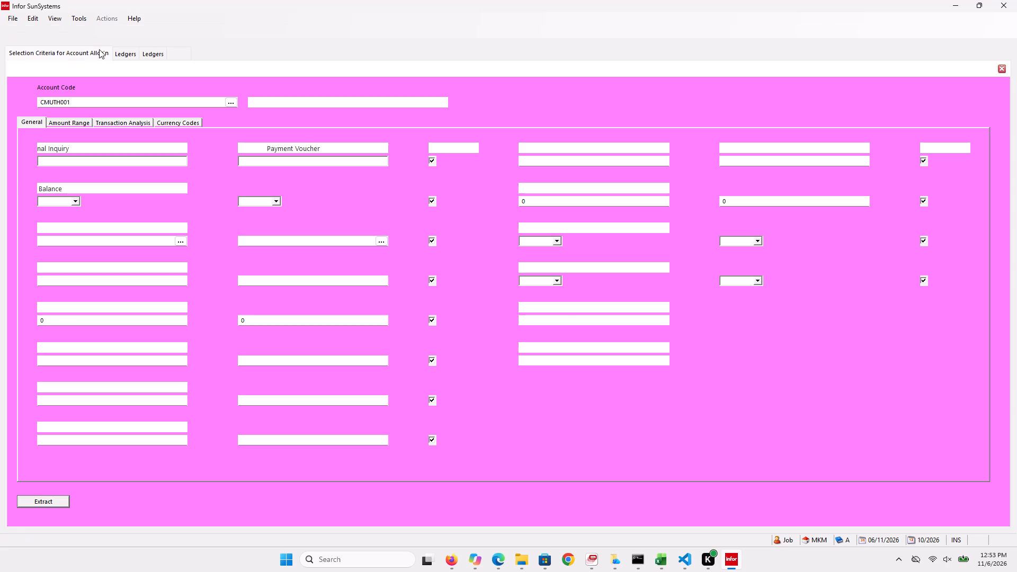
{"action": "left_click", "coordinate": [230, 102]}
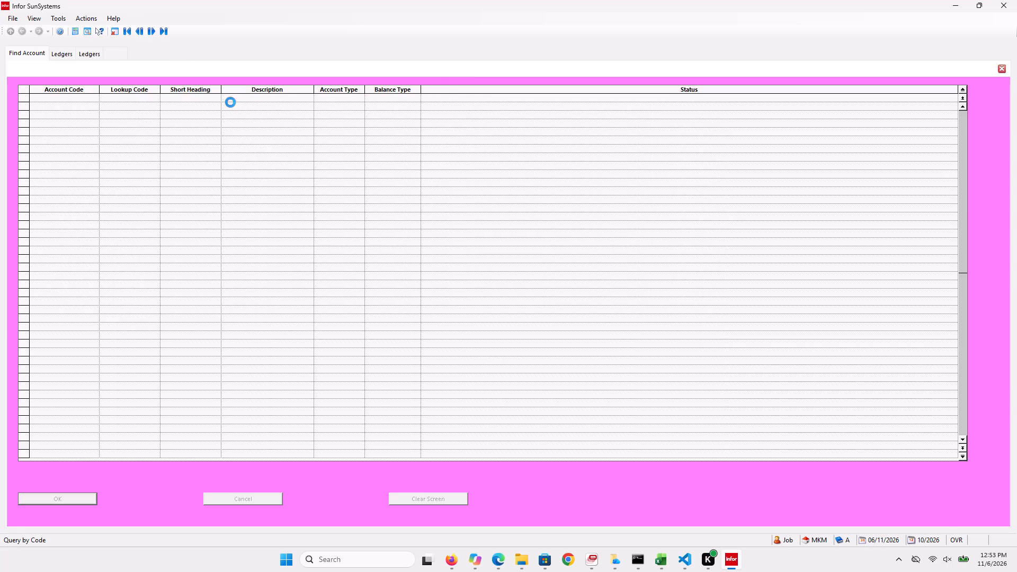
{"action": "key", "text": "Return"}
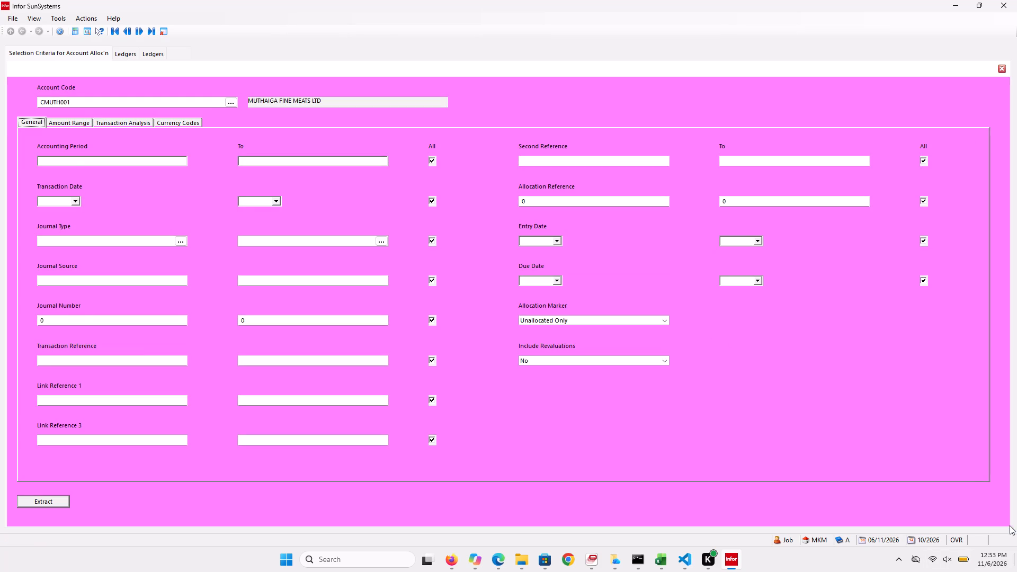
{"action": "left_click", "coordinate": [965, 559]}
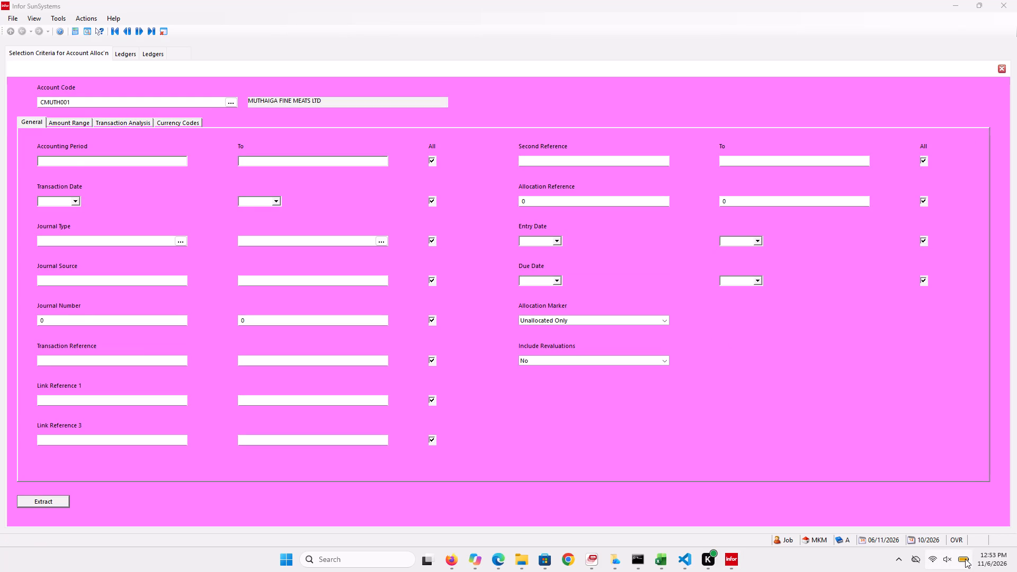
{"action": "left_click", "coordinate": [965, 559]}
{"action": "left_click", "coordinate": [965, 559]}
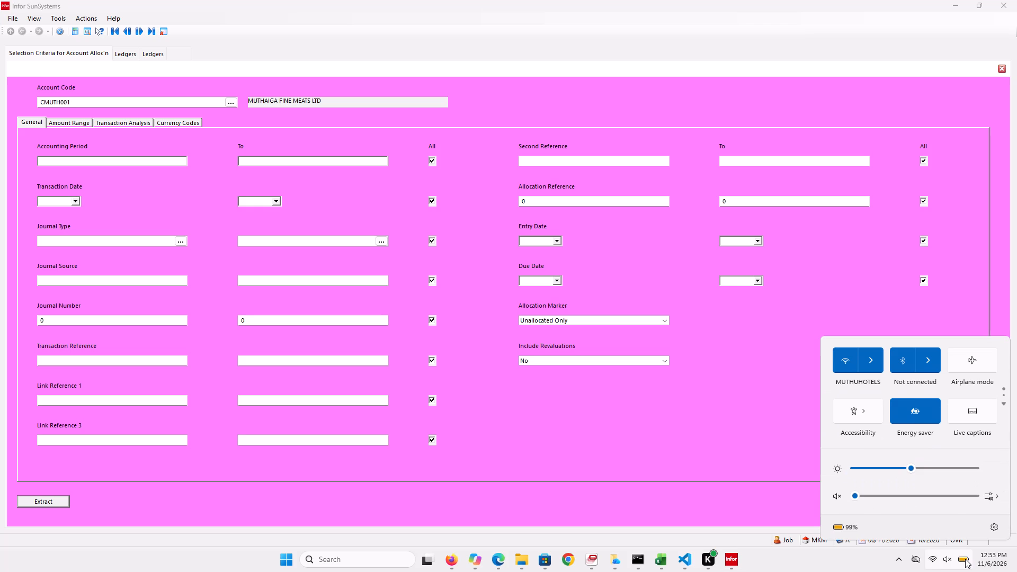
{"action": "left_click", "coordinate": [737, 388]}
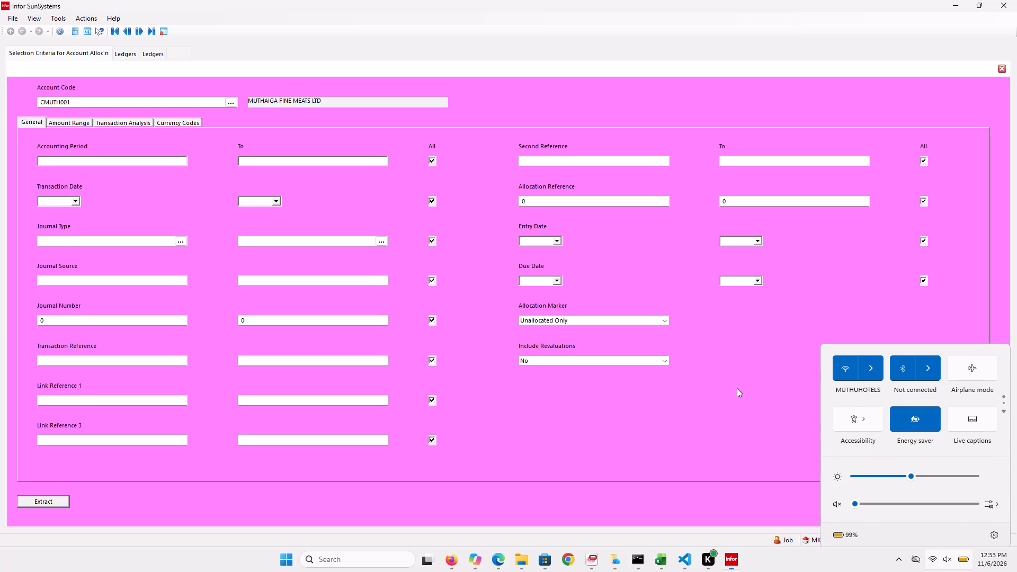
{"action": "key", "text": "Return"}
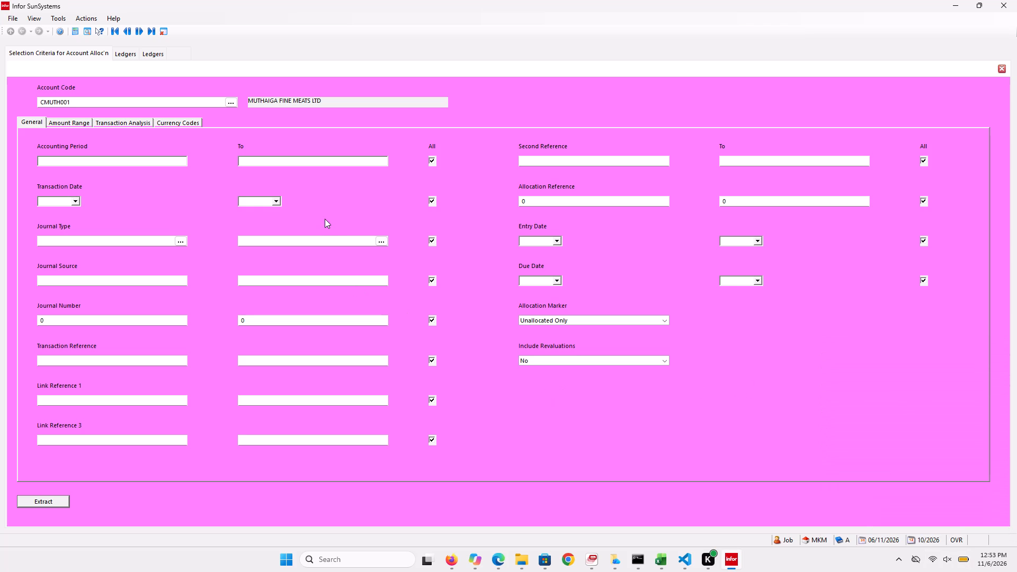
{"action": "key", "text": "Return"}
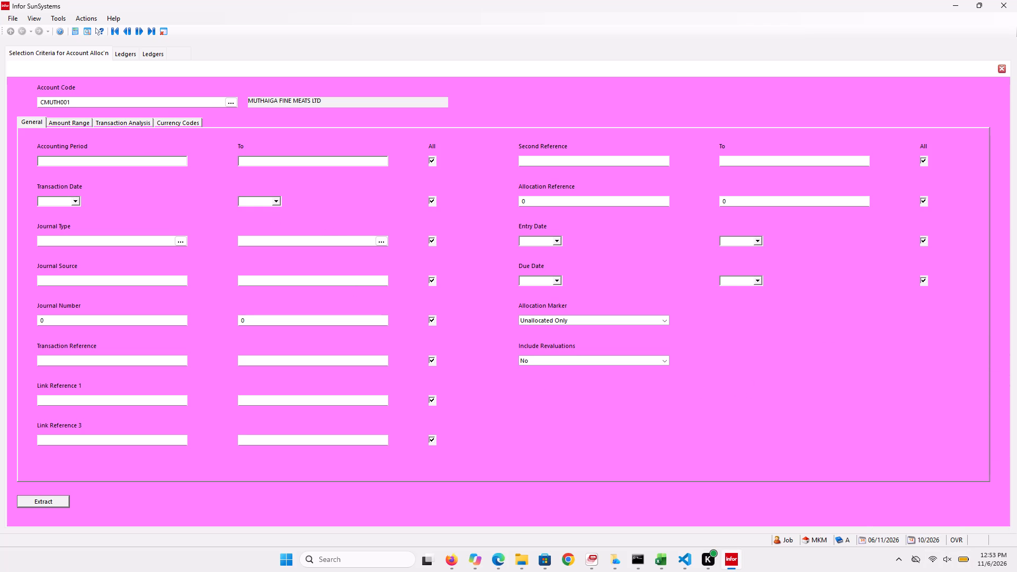
{"action": "left_click", "coordinate": [233, 103]}
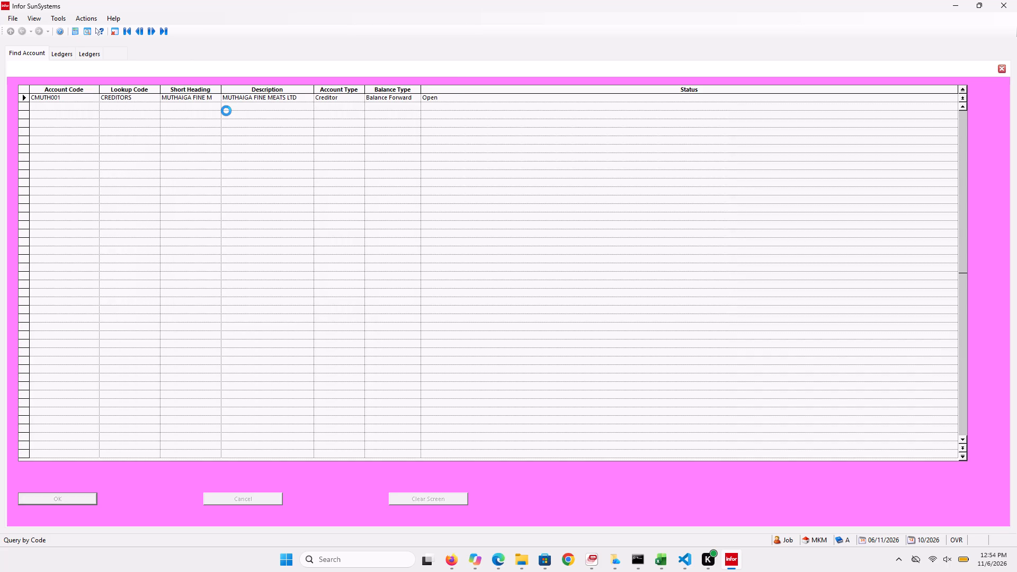
{"action": "key", "text": "Down"}
{"action": "key", "text": "Down"}
{"action": "key", "text": "Down"}
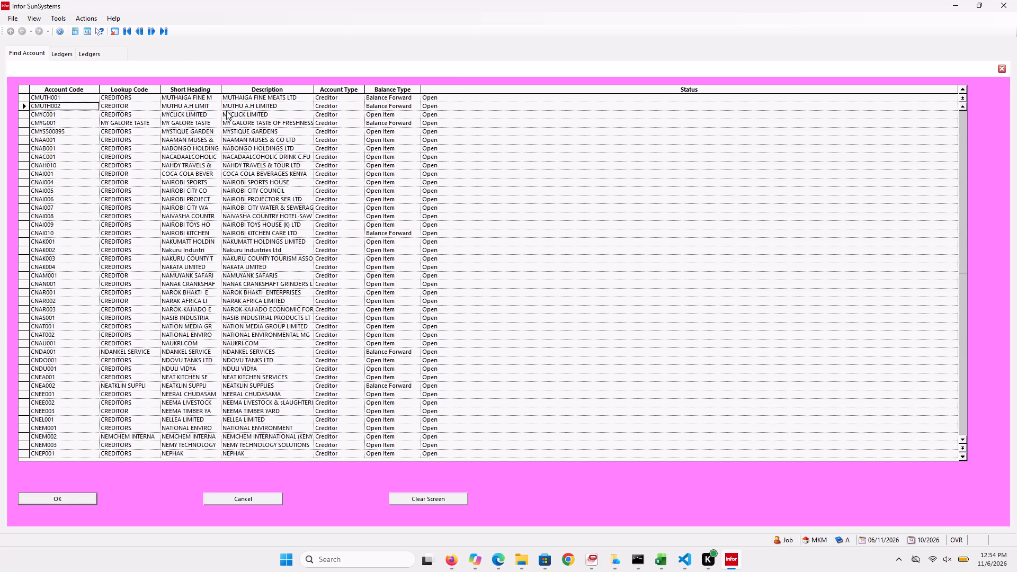
{"action": "key", "text": "Up"}
{"action": "key", "text": "Return"}
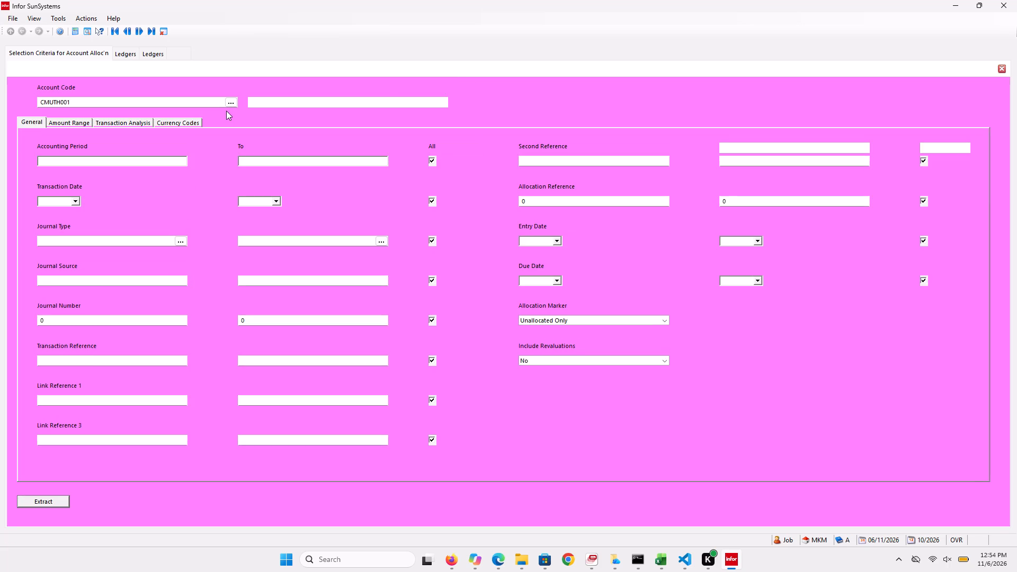
{"action": "key", "text": "Return"}
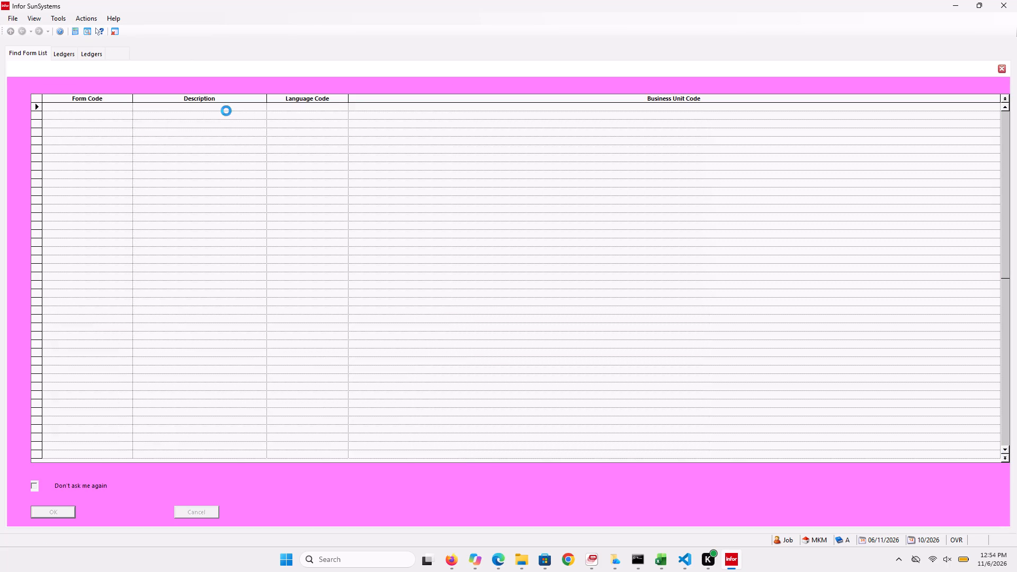
{"action": "key", "text": "Down"}
{"action": "key", "text": "Down"}
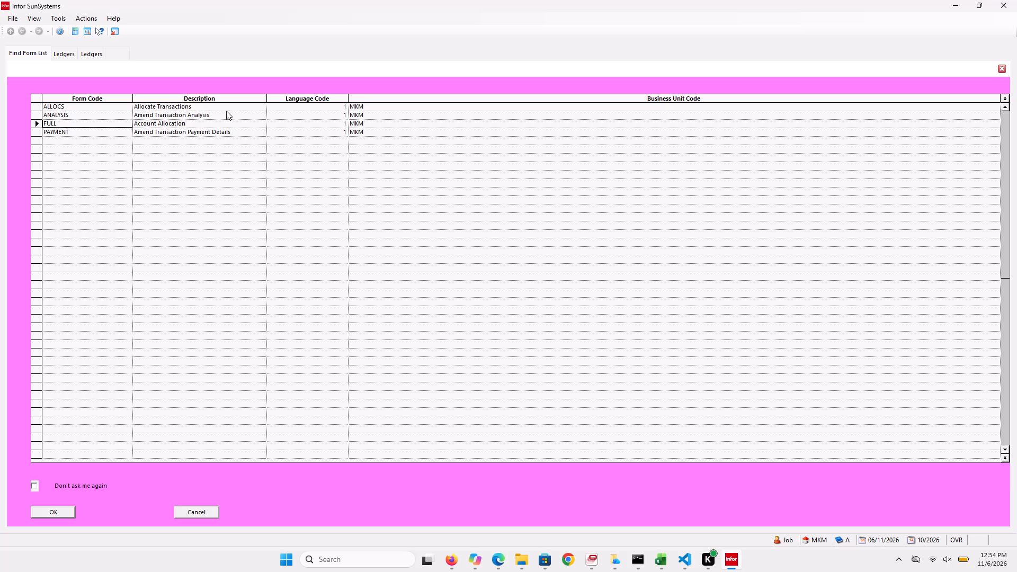
{"action": "key", "text": "Return"}
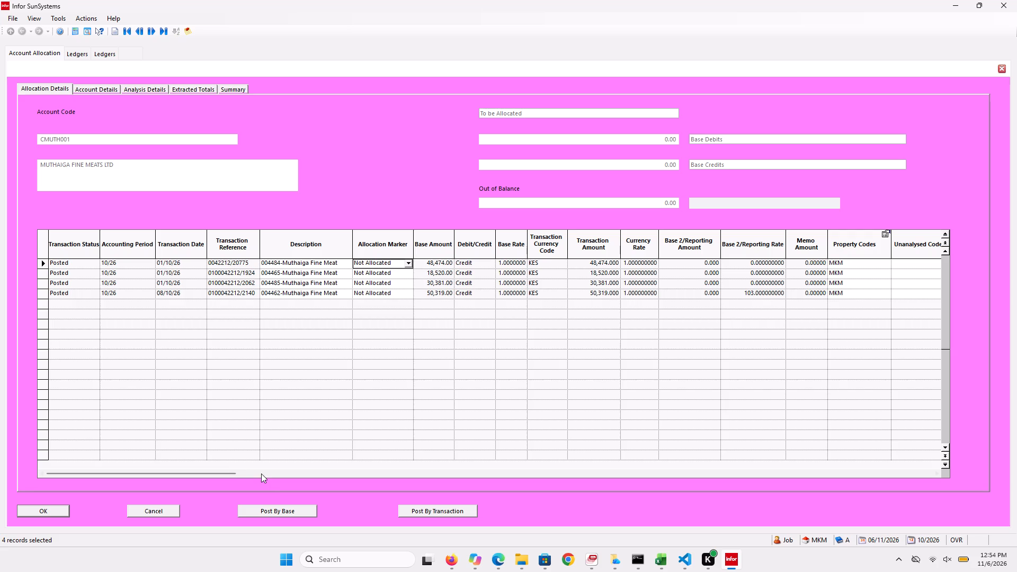
Post the extracted CMUTH001 transactions by base and exit the allocation selection criteria to the Ledgers menu.
{"action": "left_click", "coordinate": [278, 509]}
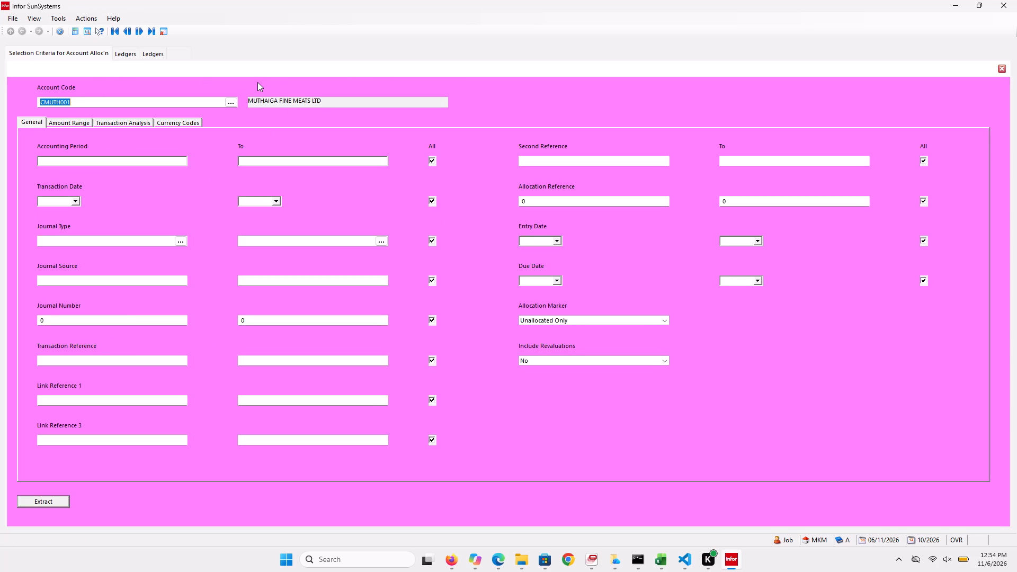
{"action": "key", "text": "Escape"}
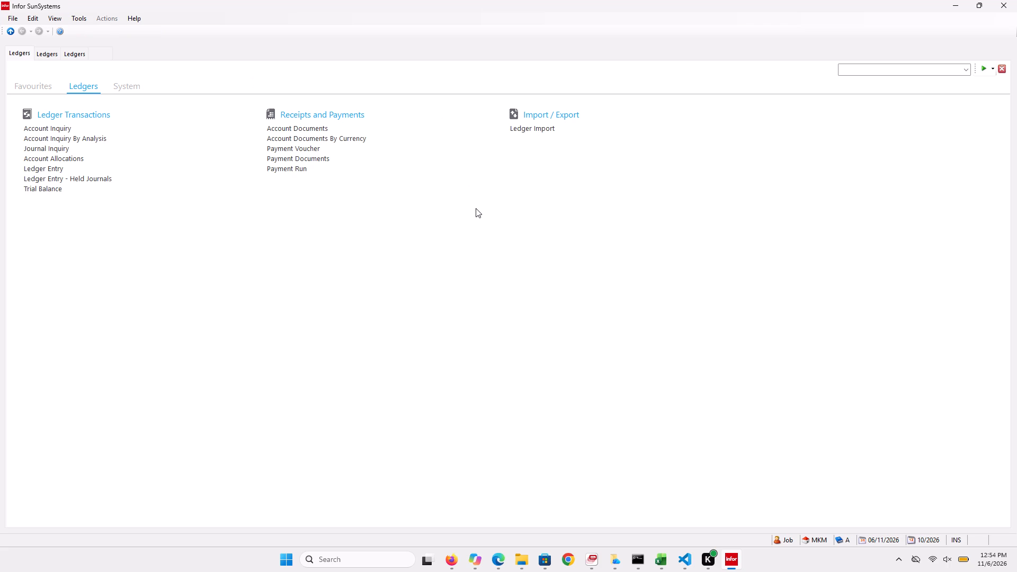
Open the System section of the main menu.
{"action": "left_click", "coordinate": [119, 89]}
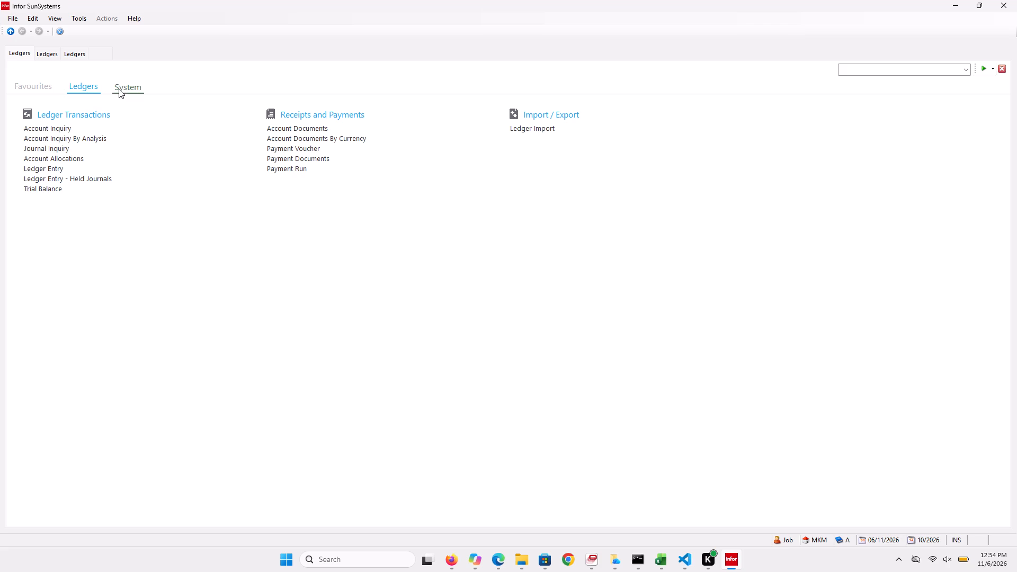
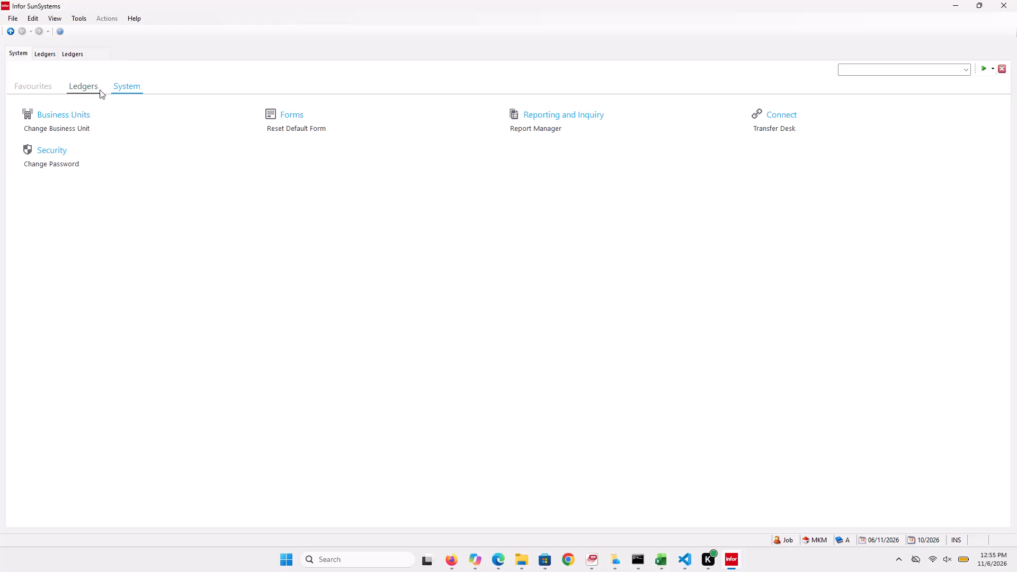
Switch the business unit to MNL, Muthu Lake Naivasha Management Ltd, through the business unit lookup, continuing despite the closed date range.
{"action": "left_click", "coordinate": [63, 132]}
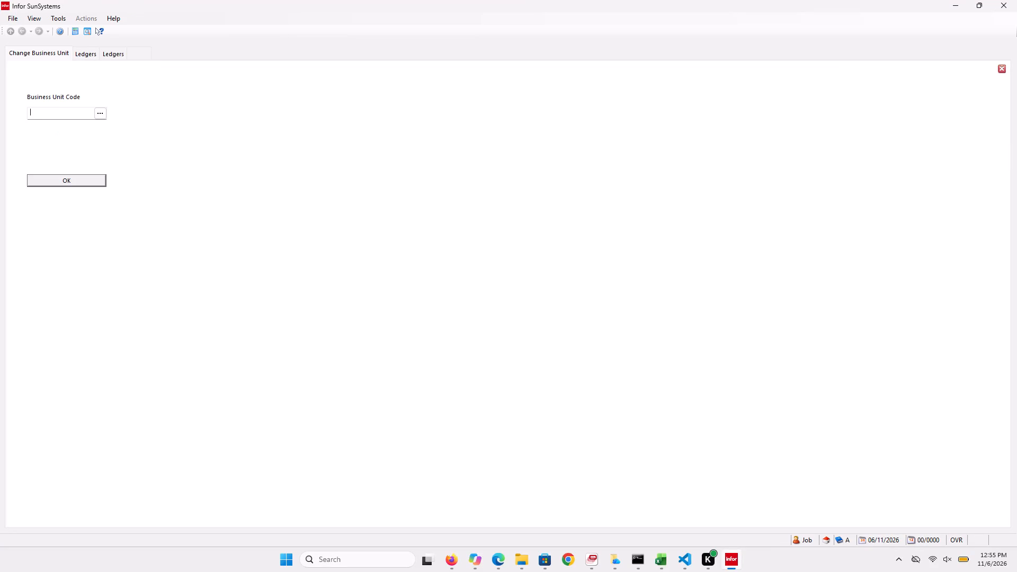
{"action": "left_click", "coordinate": [99, 114]}
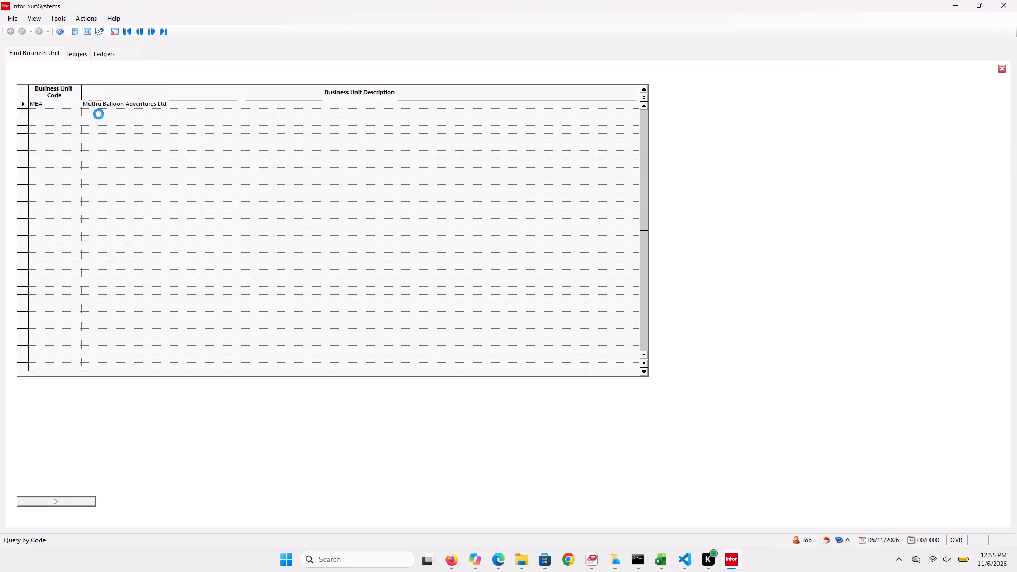
{"action": "key", "text": "Down"}
{"action": "key", "text": "Down"}
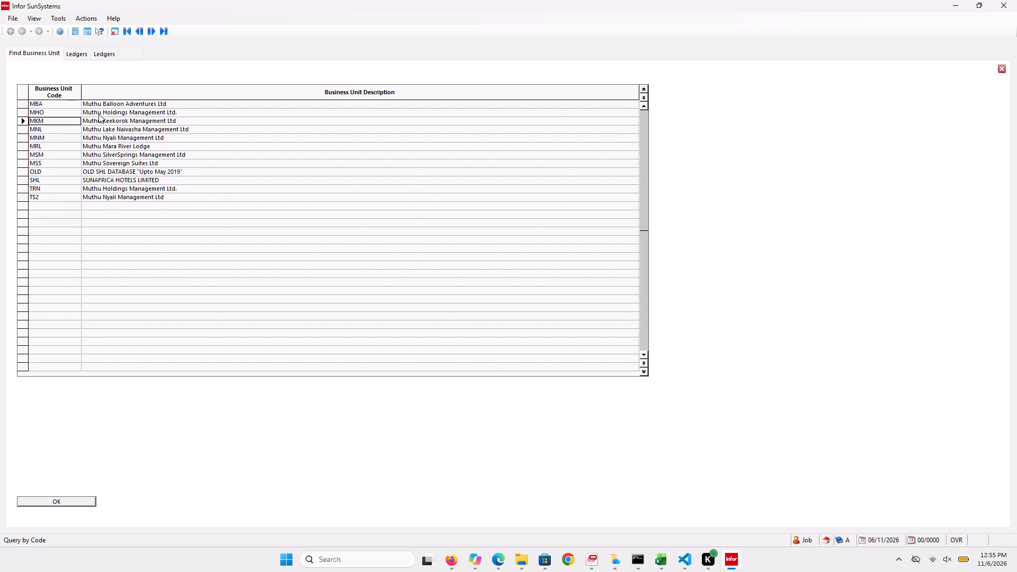
{"action": "key", "text": "Down"}
{"action": "key", "text": "Down"}
{"action": "key", "text": "Down"}
{"action": "key", "text": "Down"}
{"action": "key", "text": "Down"}
{"action": "key", "text": "Down"}
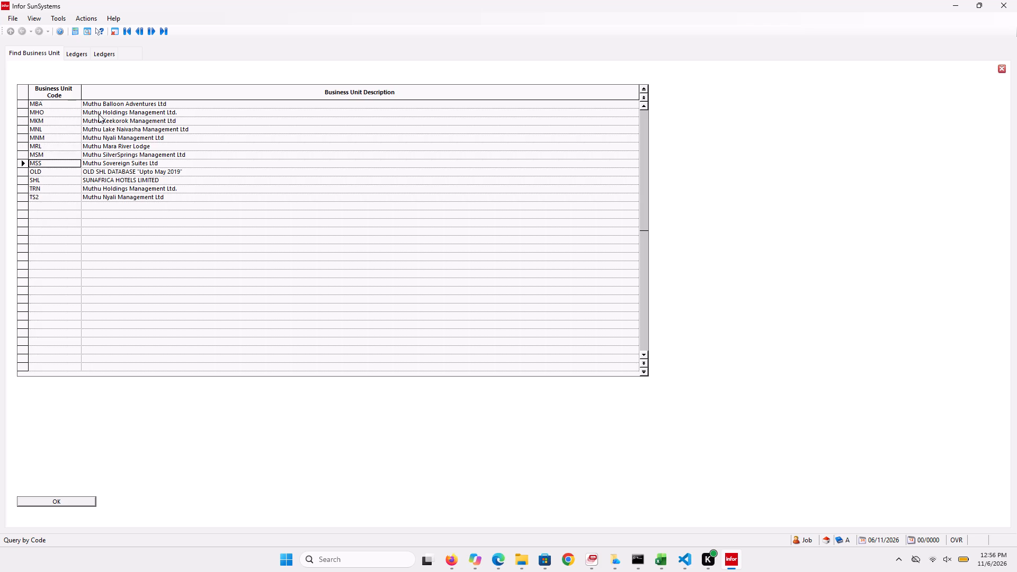
{"action": "key", "text": "Down"}
{"action": "key", "text": "Down"}
{"action": "key", "text": "Up"}
{"action": "key", "text": "Up"}
{"action": "key", "text": "Up"}
{"action": "key", "text": "Up"}
{"action": "key", "text": "Up"}
{"action": "key", "text": "Up"}
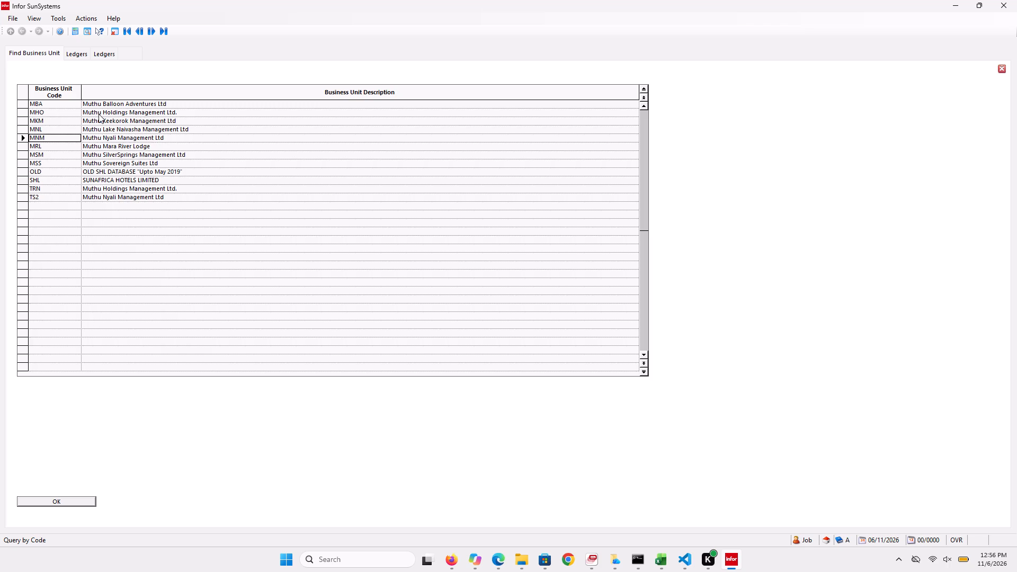
{"action": "key", "text": "Up"}
{"action": "key", "text": "Up"}
{"action": "key", "text": "Up"}
{"action": "key", "text": "Up"}
{"action": "key", "text": "Down"}
{"action": "key", "text": "Down"}
{"action": "key", "text": "Up"}
{"action": "key", "text": "Down"}
{"action": "key", "text": "Down"}
{"action": "key", "text": "Up"}
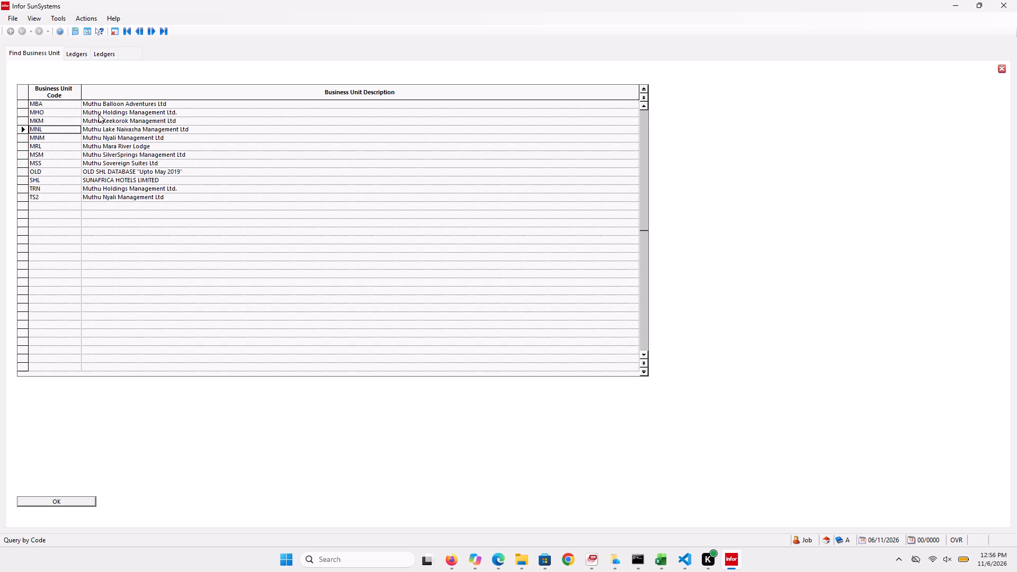
{"action": "key", "text": "Up"}
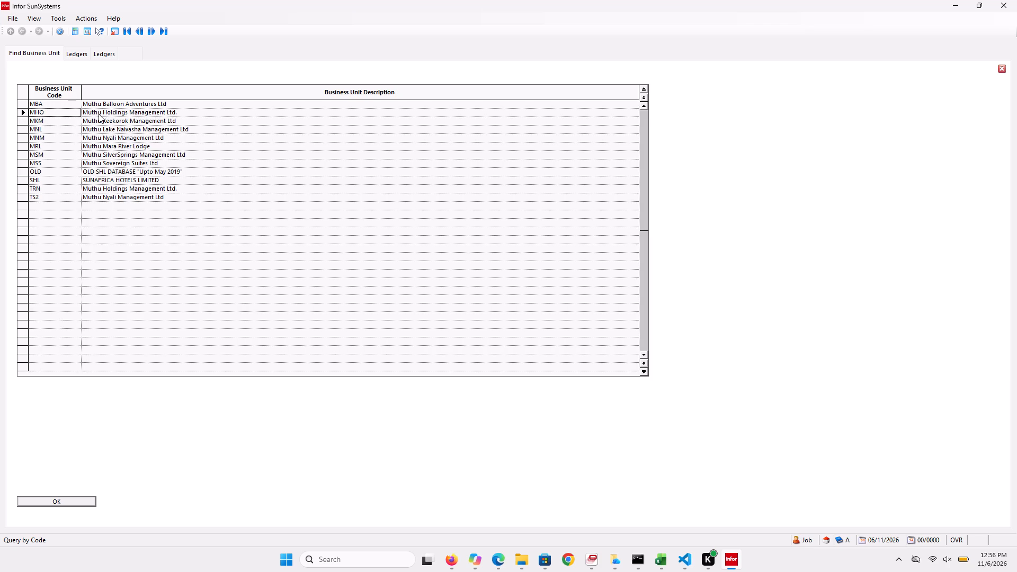
{"action": "key", "text": "Down"}
{"action": "key", "text": "Down"}
{"action": "key", "text": "Up"}
{"action": "key", "text": "Up"}
{"action": "key", "text": "Down"}
{"action": "key", "text": "Down"}
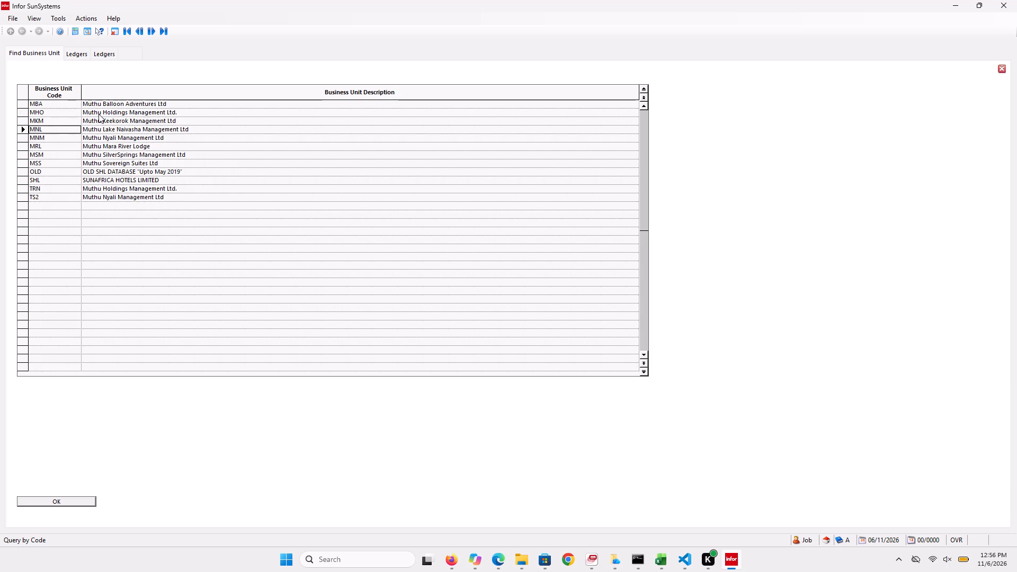
{"action": "key", "text": "Return"}
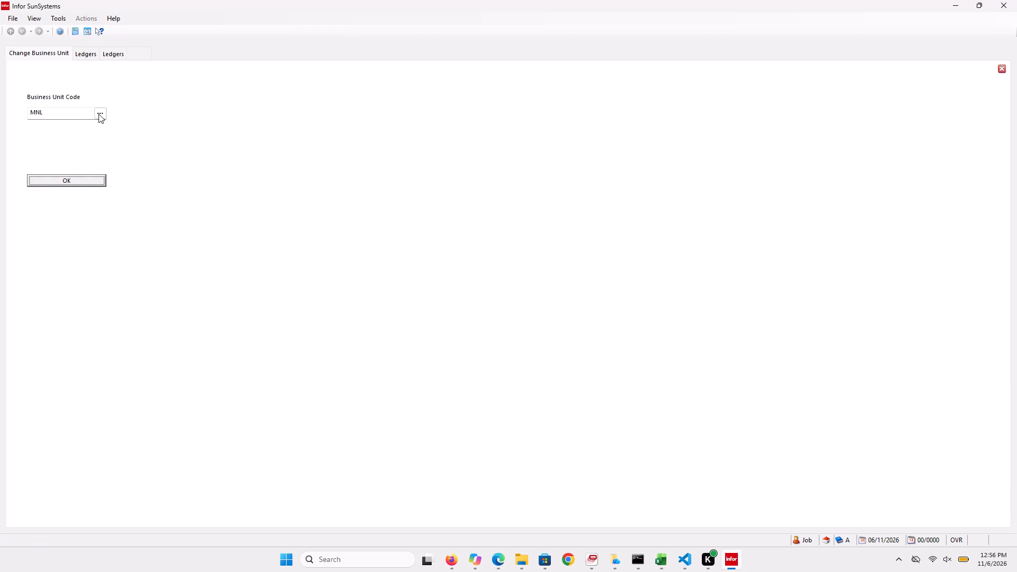
{"action": "key", "text": "Return"}
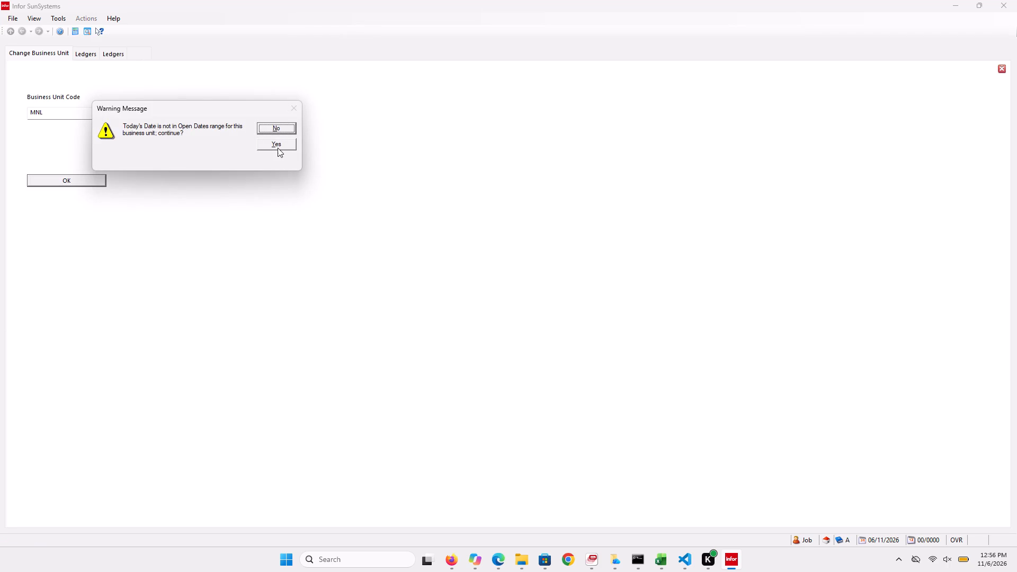
{"action": "left_click", "coordinate": [278, 147]}
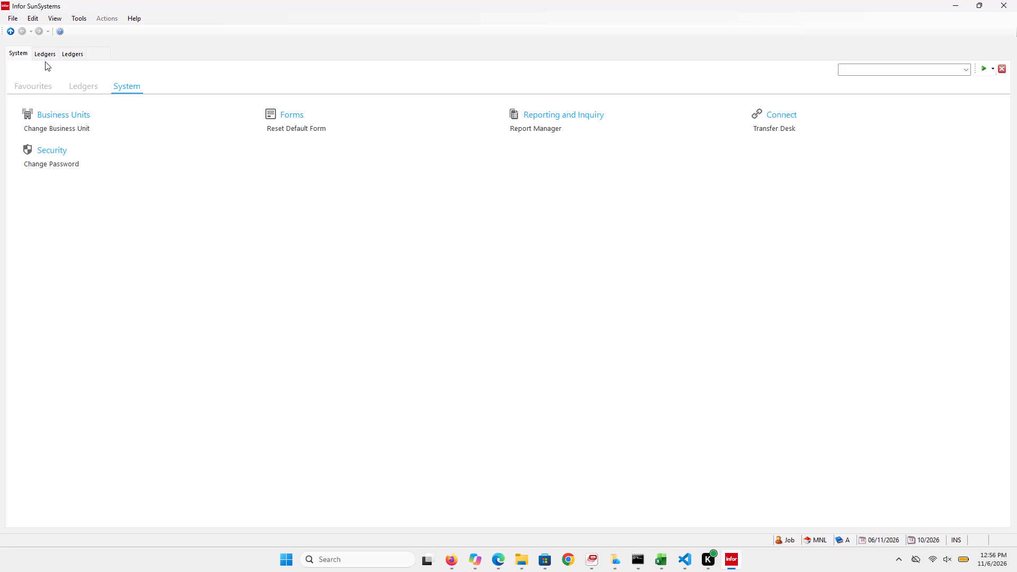
Open the Ledgers section of the main menu for business unit MNL.
{"action": "left_click", "coordinate": [22, 52]}
{"action": "left_click", "coordinate": [72, 83]}
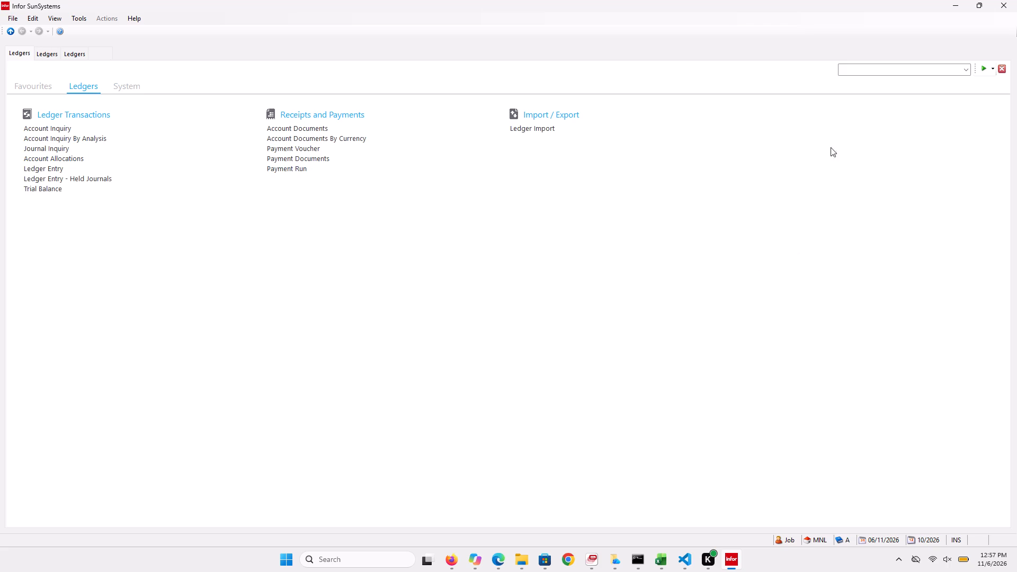
Minimise the SunSystems window to get to the desktop.
{"action": "left_click", "coordinate": [948, 0]}
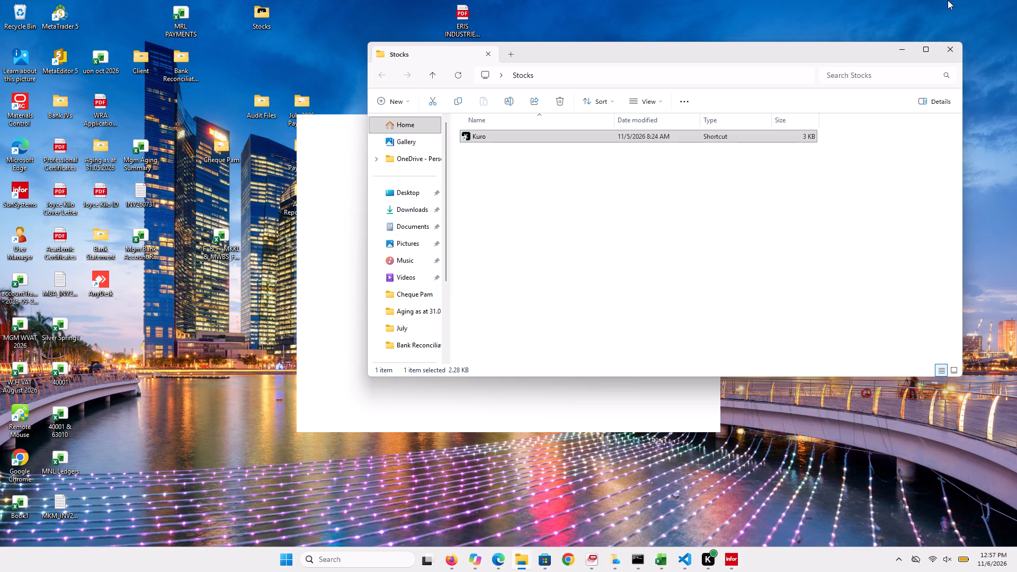
{"action": "left_click", "coordinate": [943, 21]}
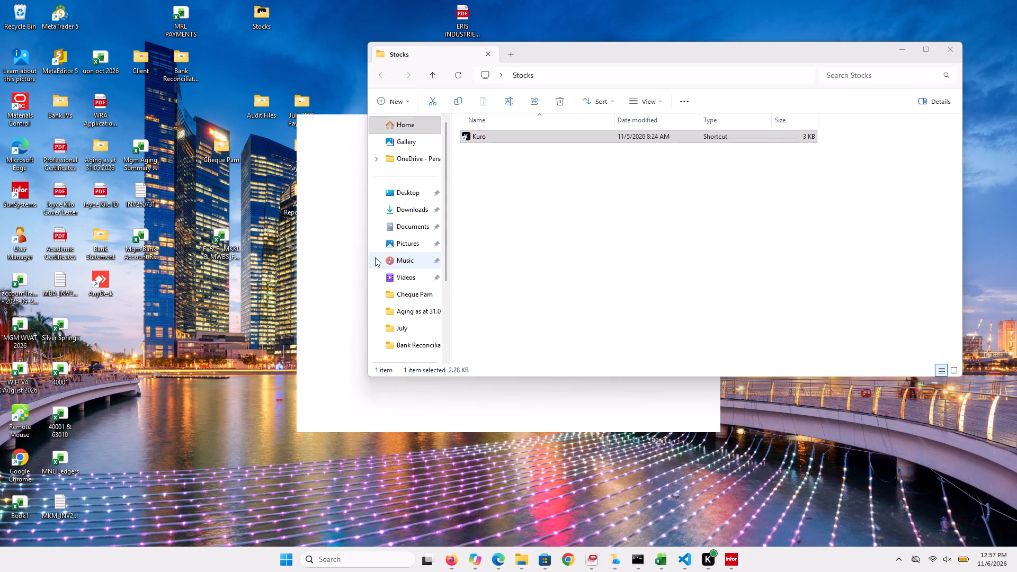